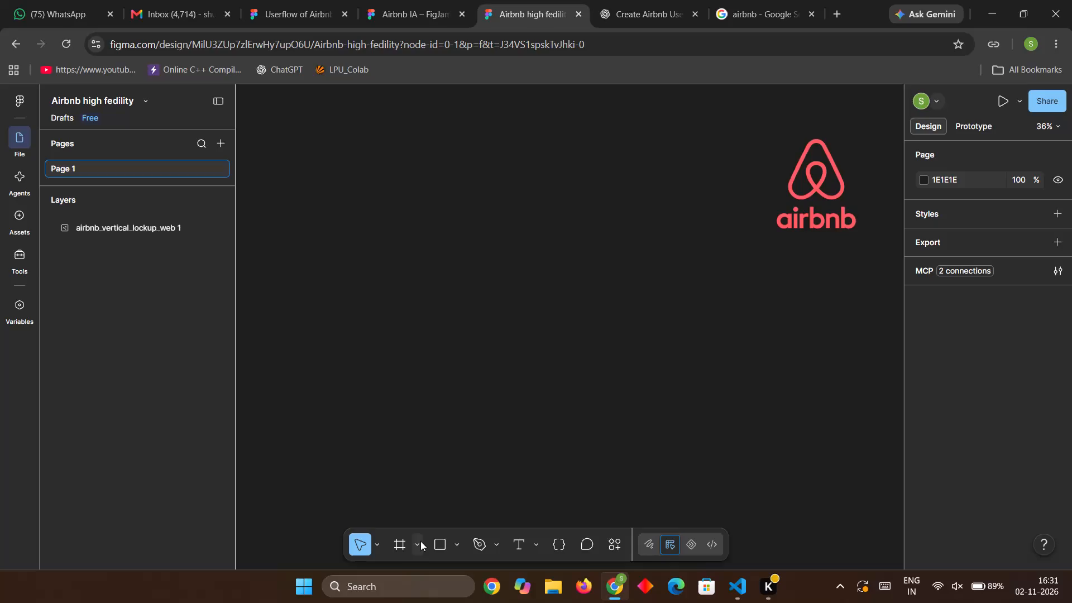
Add an iPhone 16 & 17 Pro frame (402 × 874) to the canvas from the phone presets.
left_click(420, 541)
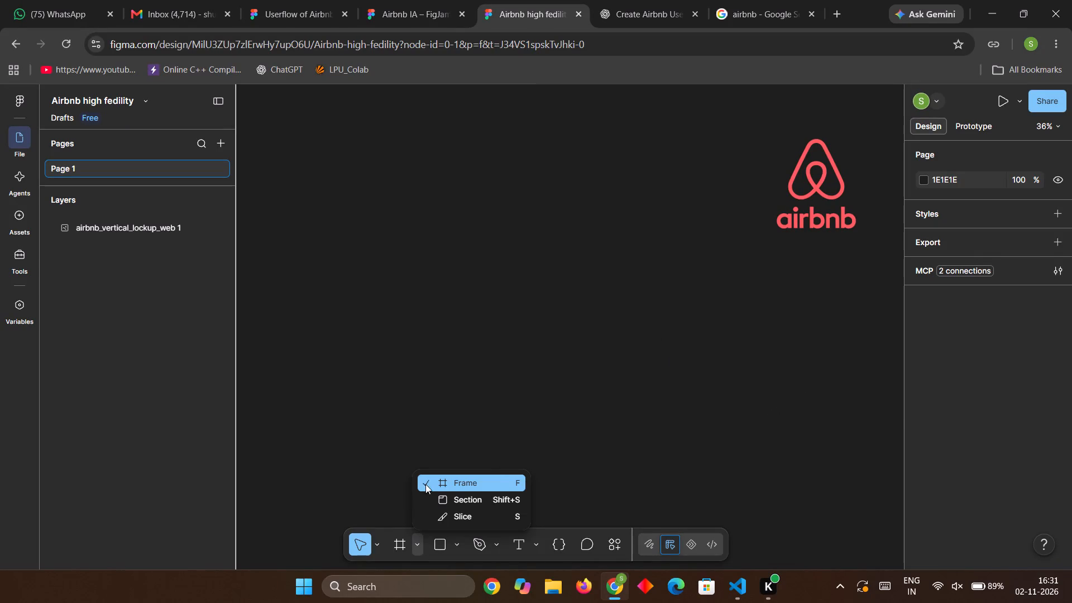
left_click(453, 480)
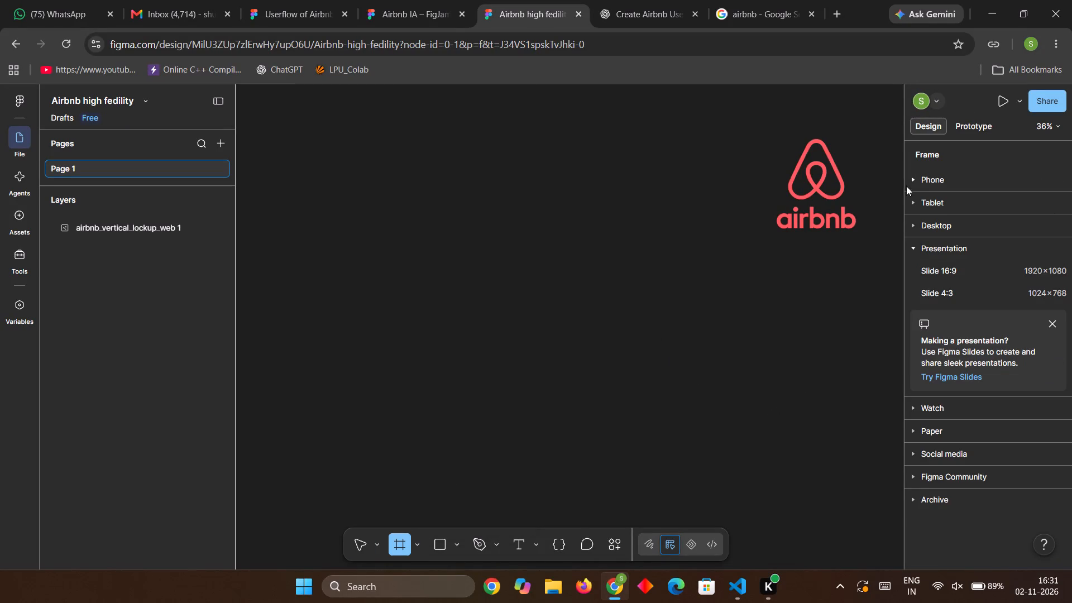
left_click(914, 179)
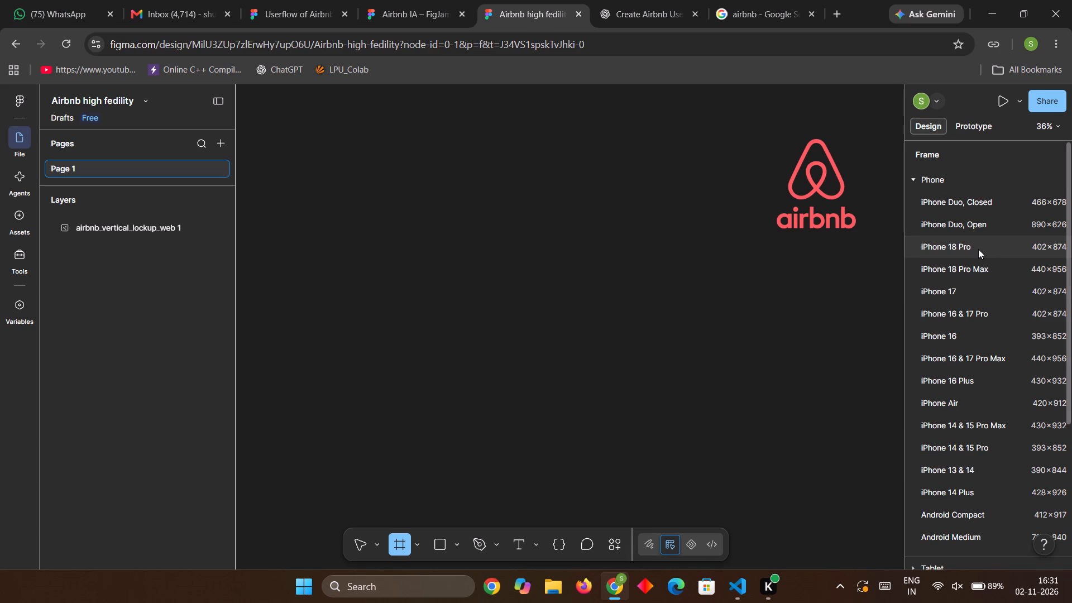
left_click(979, 310)
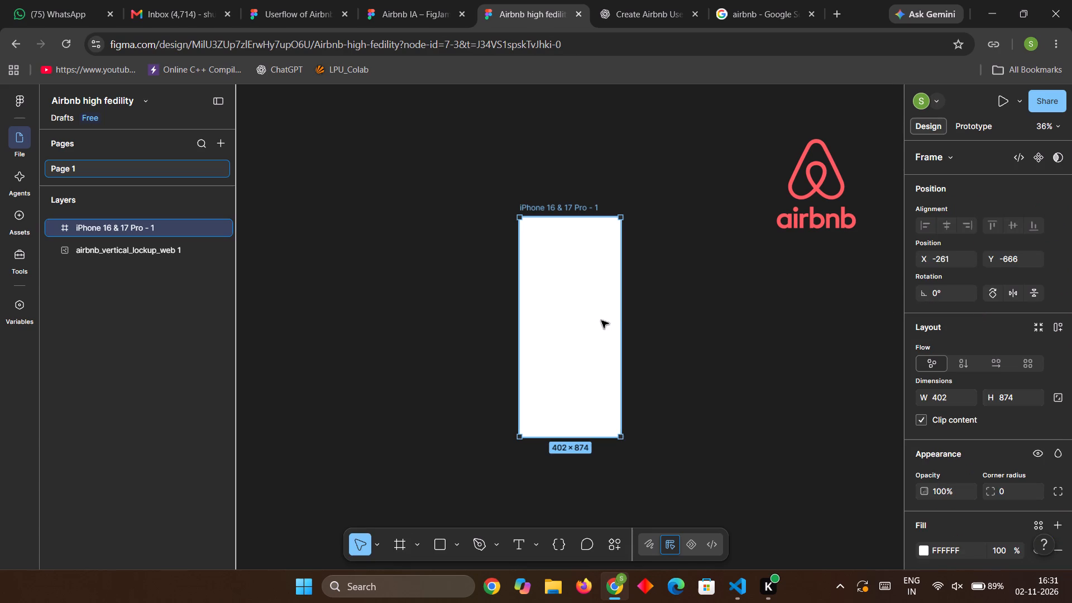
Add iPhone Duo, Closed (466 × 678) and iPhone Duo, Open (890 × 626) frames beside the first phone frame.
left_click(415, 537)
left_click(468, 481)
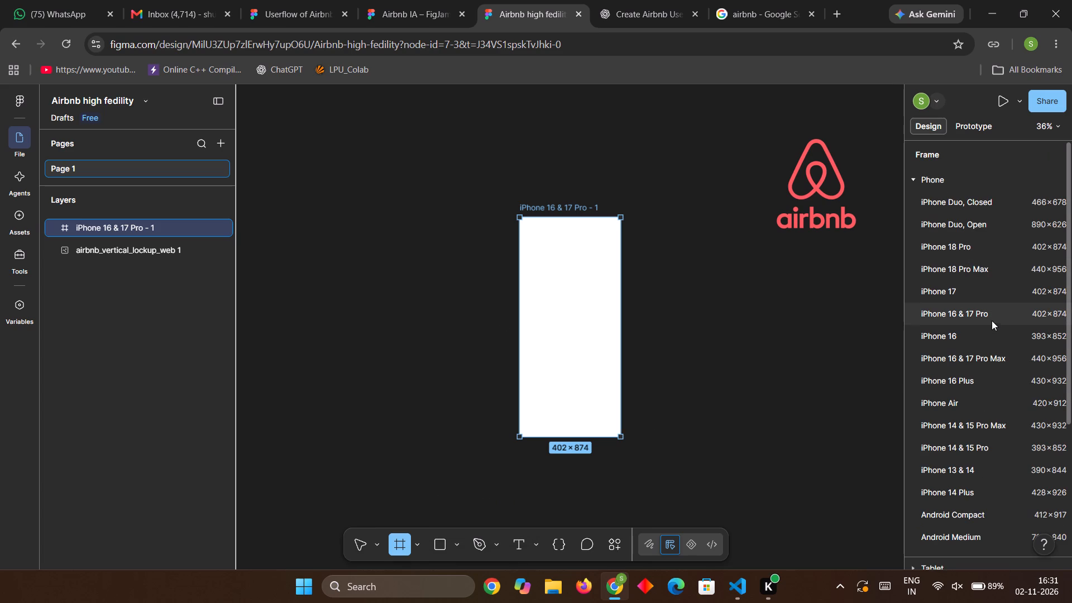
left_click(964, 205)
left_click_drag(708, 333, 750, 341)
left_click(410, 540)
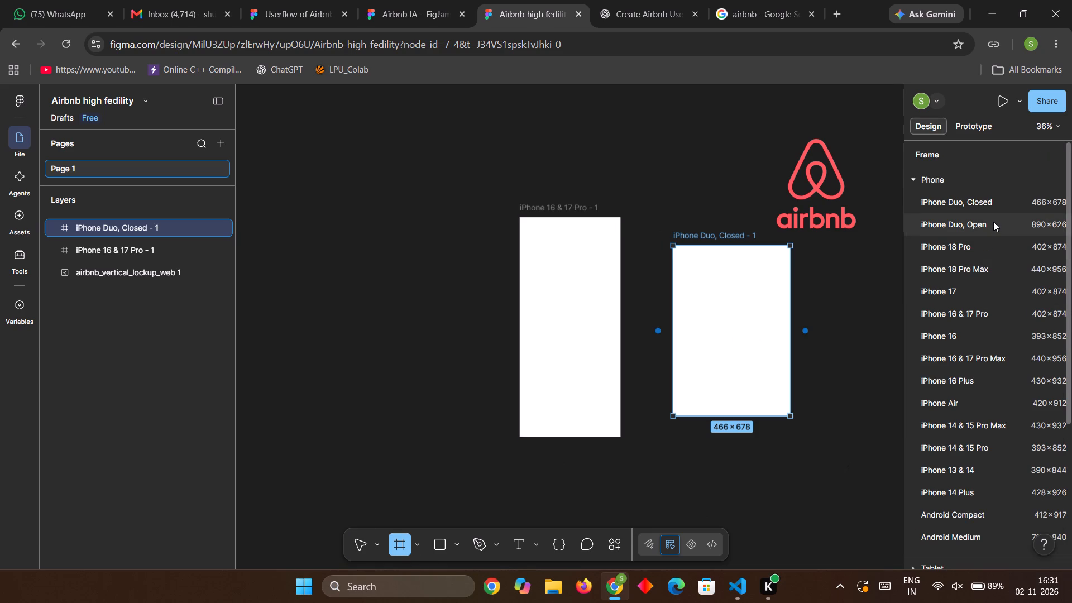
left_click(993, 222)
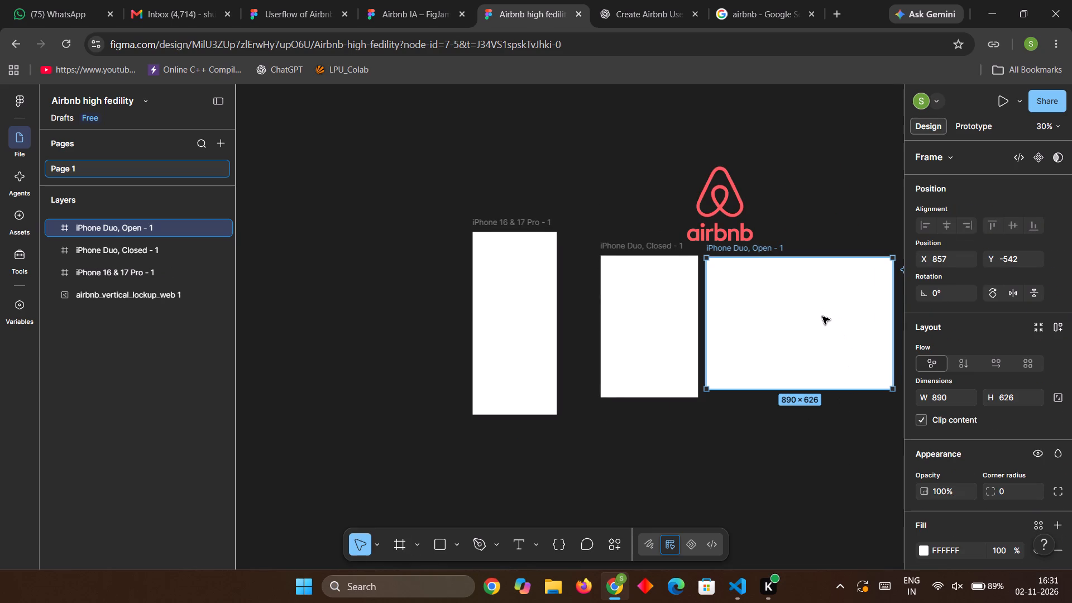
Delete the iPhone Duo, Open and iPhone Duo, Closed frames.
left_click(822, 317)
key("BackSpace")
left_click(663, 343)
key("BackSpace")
Move the Airbnb logo image close beside the iPhone frame, to about X 203, Y -565.
scroll(669, 425, "down", 2)
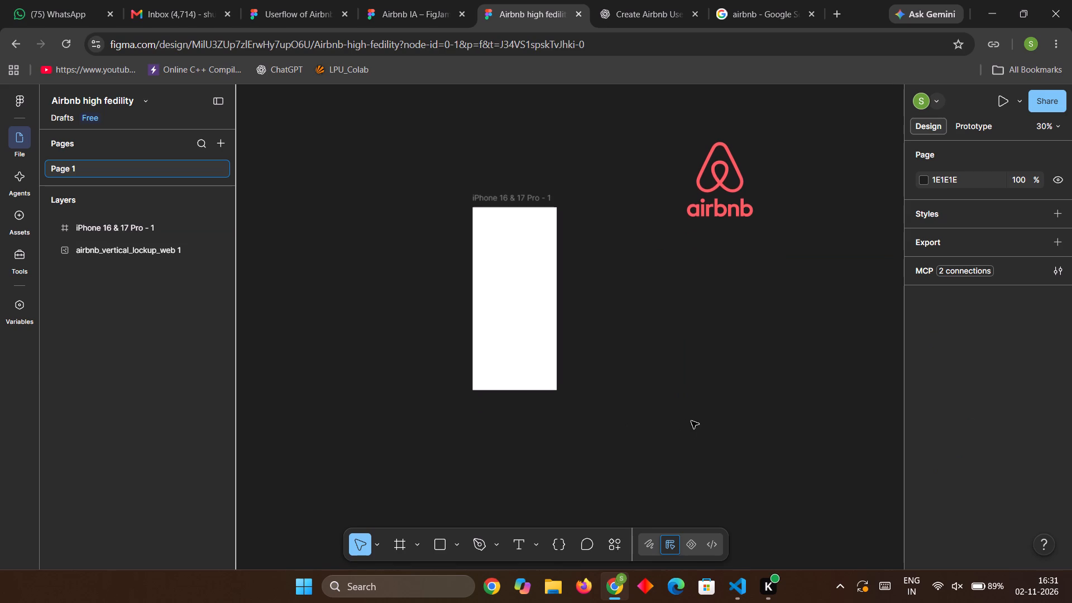
scroll(683, 420, "up", 4)
scroll(527, 446, "up", 7, "ctrl")
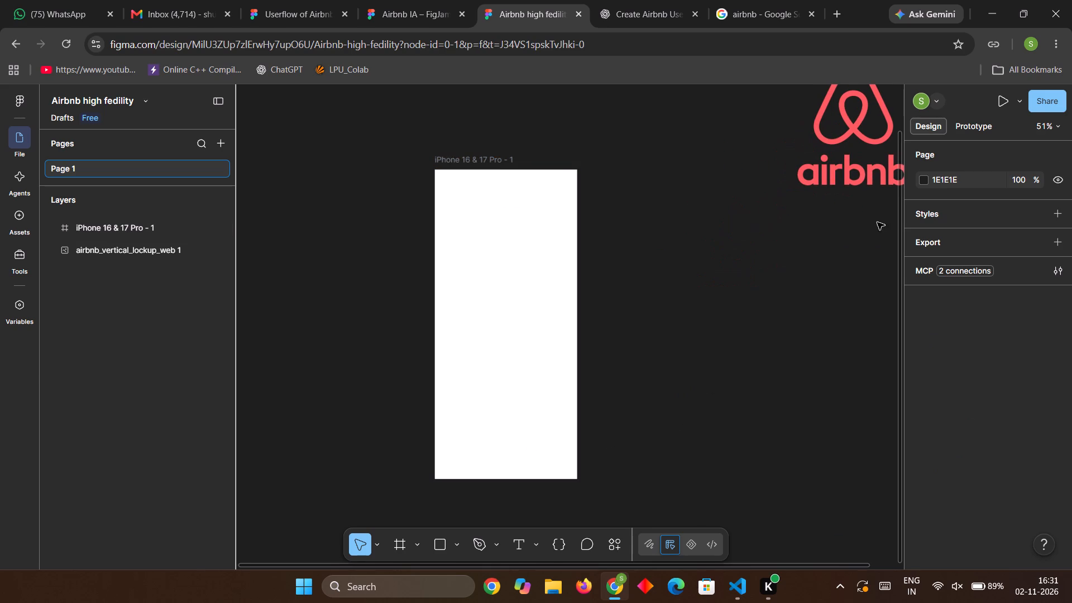
left_click_drag(849, 150, 676, 320)
scroll(577, 360, "up", 2, "ctrl")
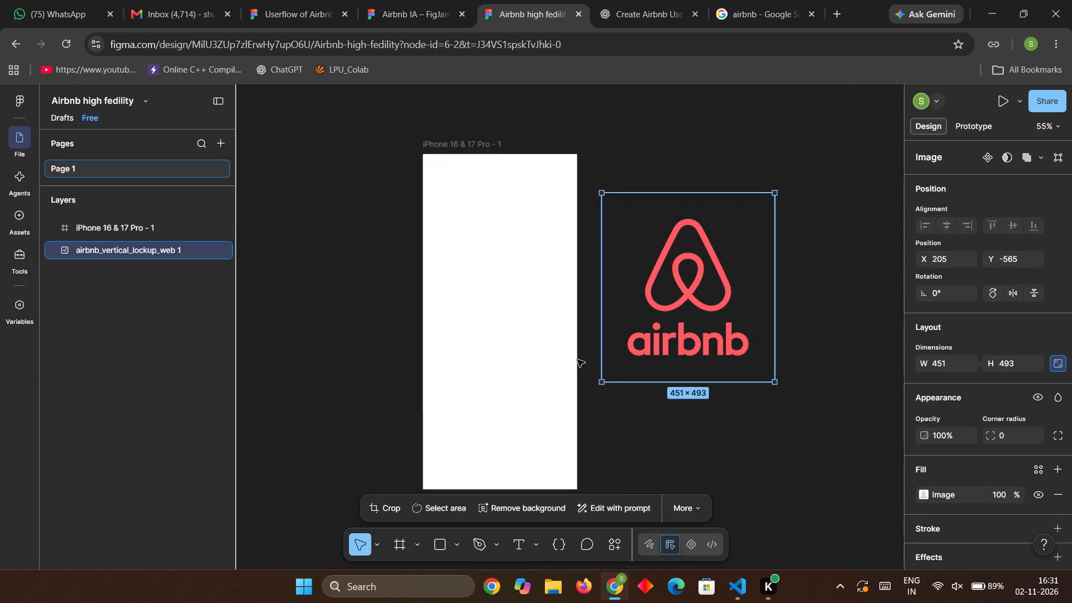
key("Left")
key("Left")
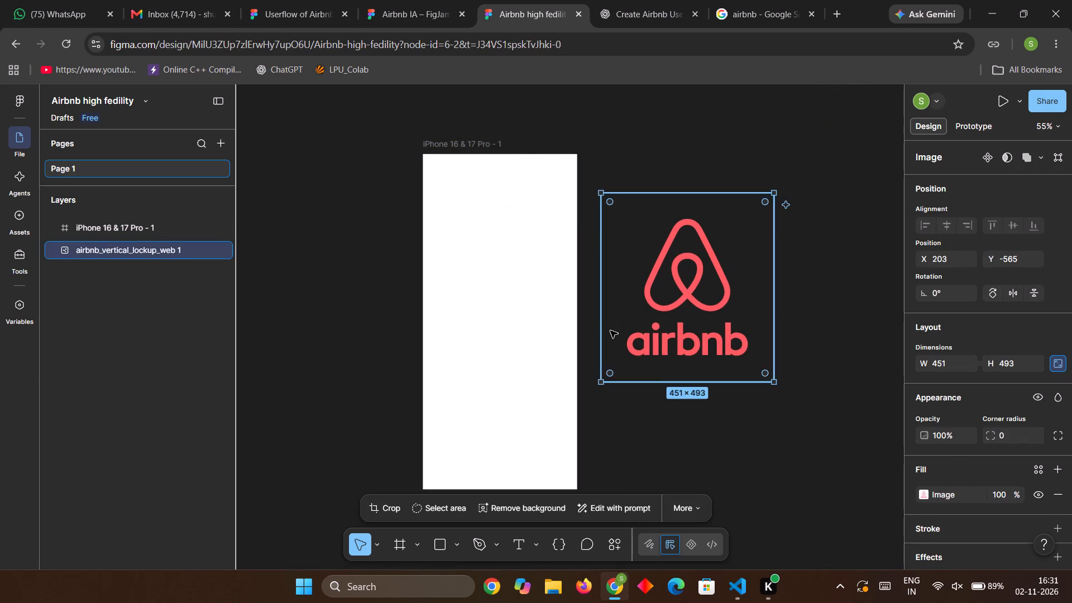
Move the Airbnb logo into the iPhone 16 & 17 Pro frame, centred horizontally.
left_click(812, 446)
key("Left")
key("Down")
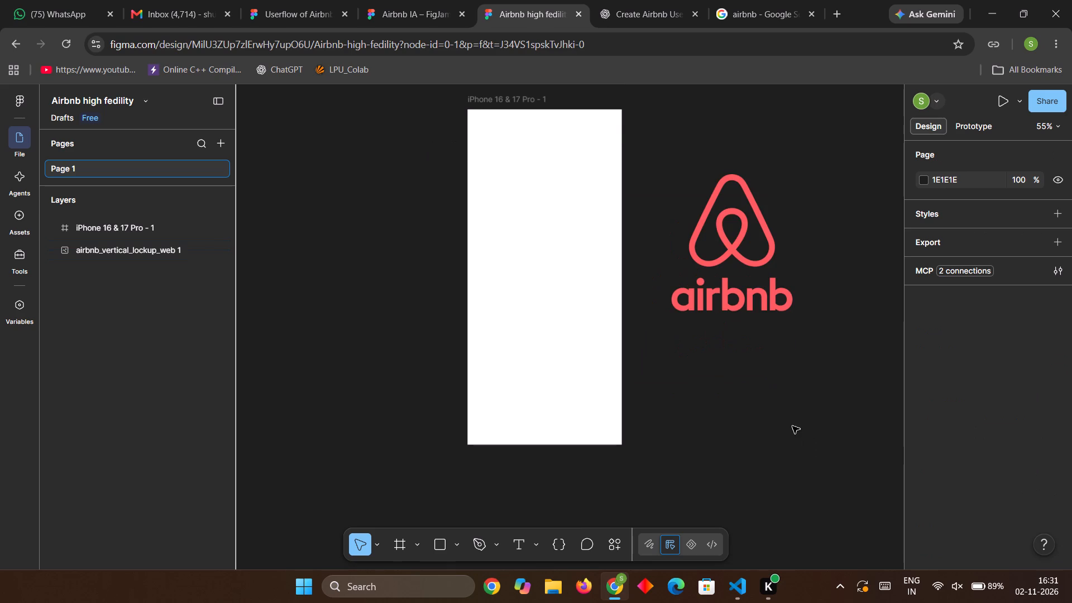
key("Up")
scroll(515, 312, "up", 3, "ctrl")
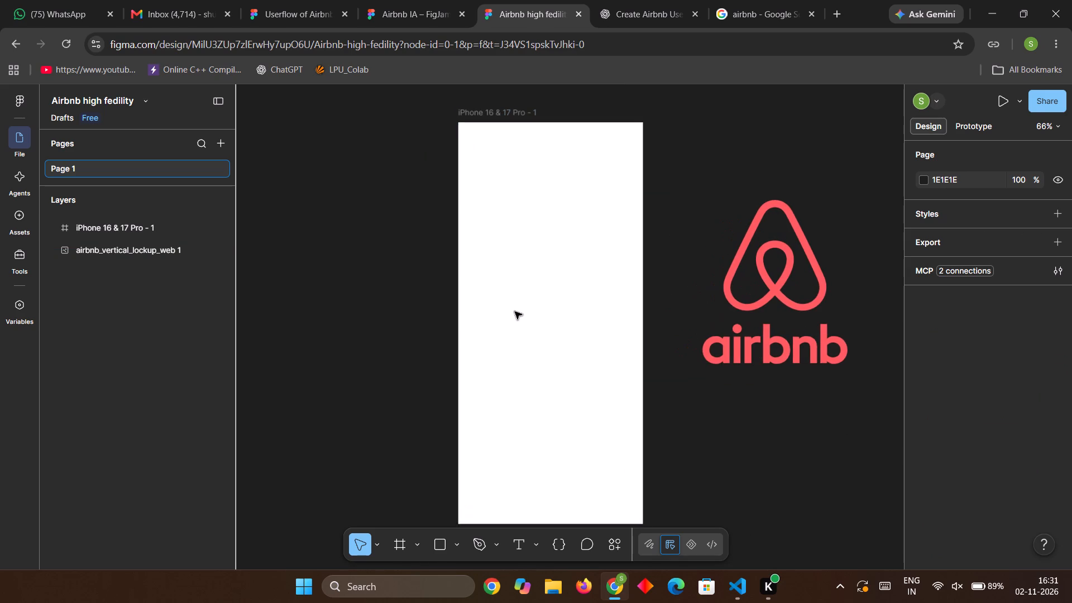
scroll(554, 322, "down", 2)
scroll(604, 350, "up", 2)
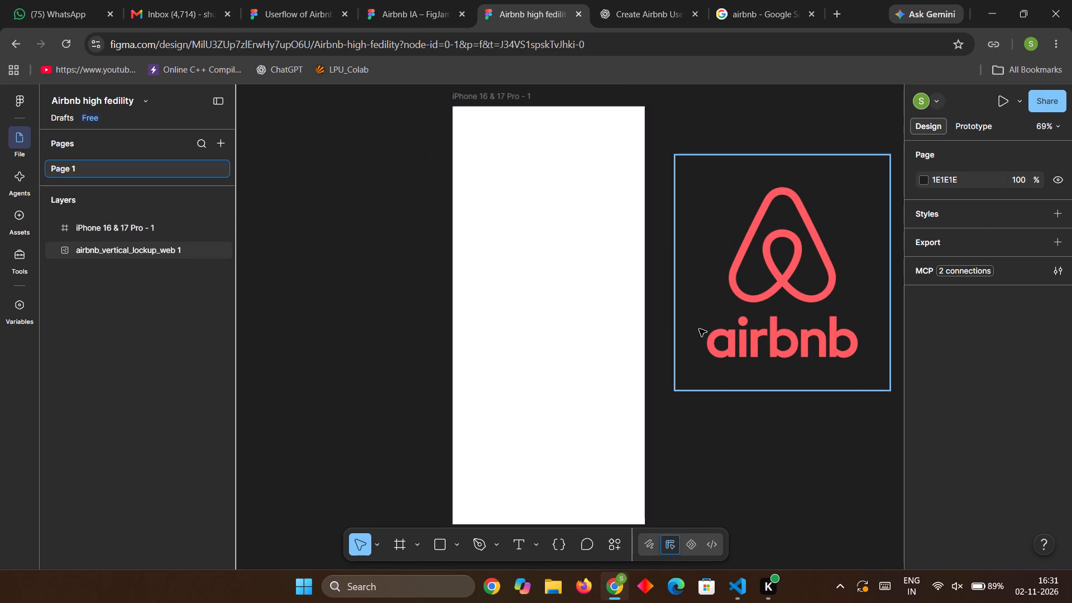
left_click(770, 304)
left_click_drag(779, 297, 549, 308)
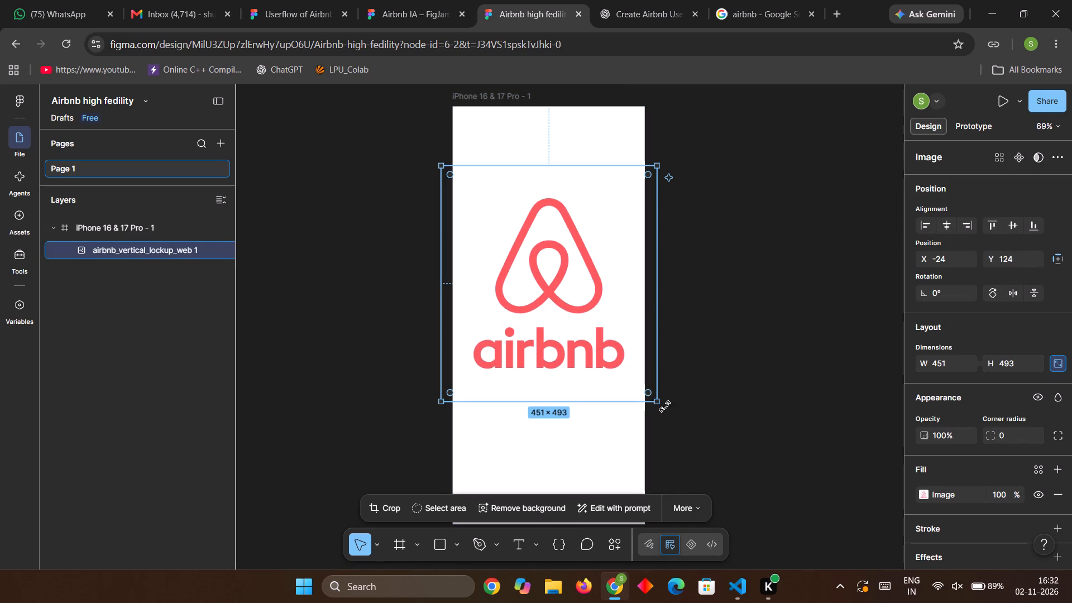
Scale the Airbnb logo down to about 299 × 327 and centre it horizontally in the frame at about X 52, Y 165.
left_click_drag(657, 401, 619, 319)
left_click_drag(523, 255, 540, 260)
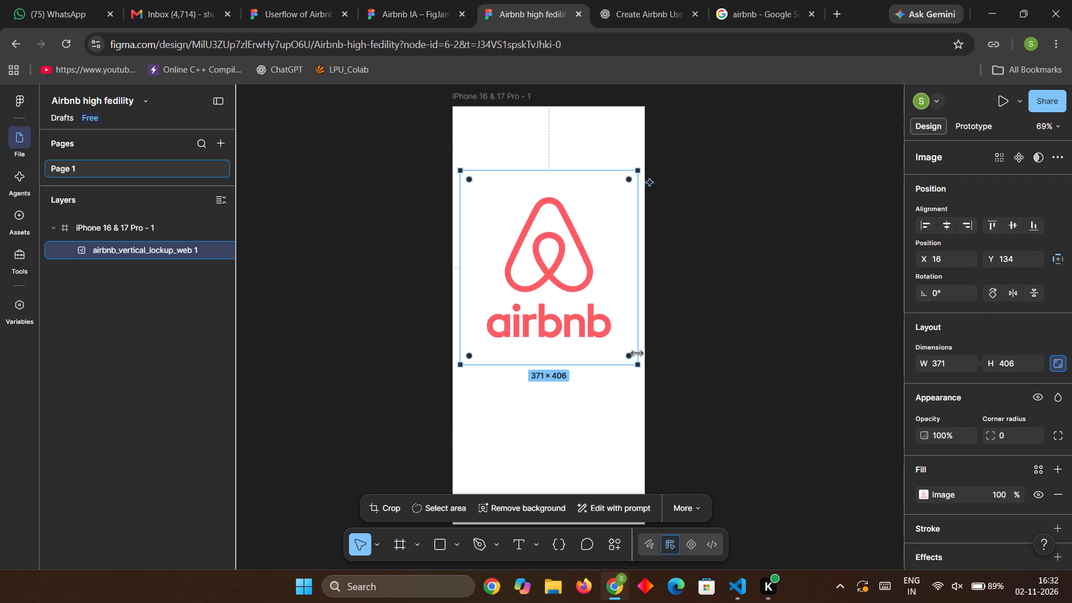
left_click_drag(639, 366, 611, 308)
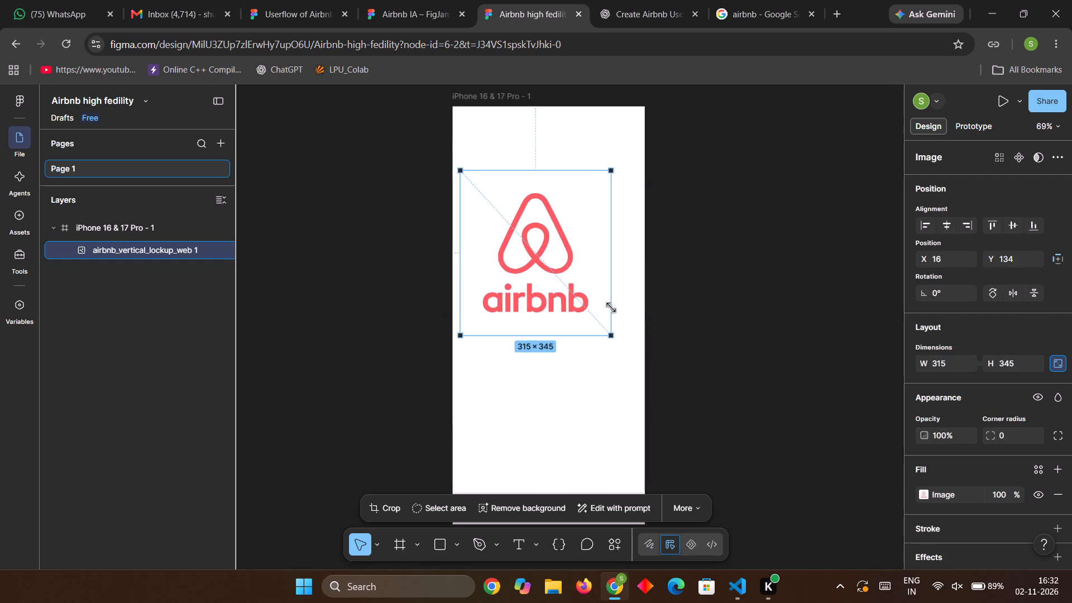
left_click_drag(611, 308, 606, 297)
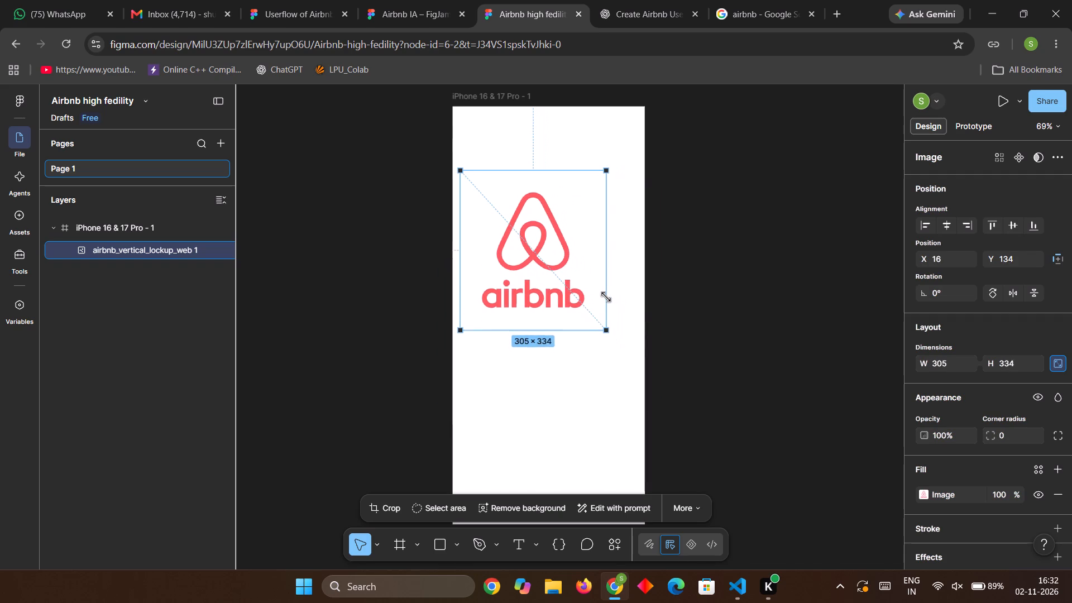
left_click_drag(606, 297, 603, 296)
left_click_drag(508, 267, 532, 278)
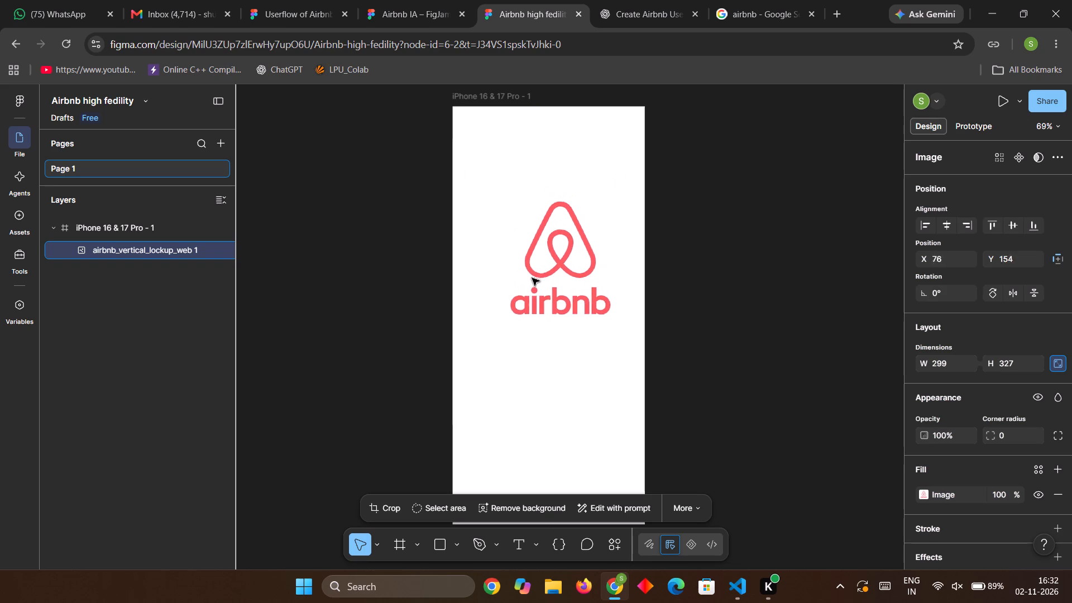
left_click_drag(532, 278, 526, 282)
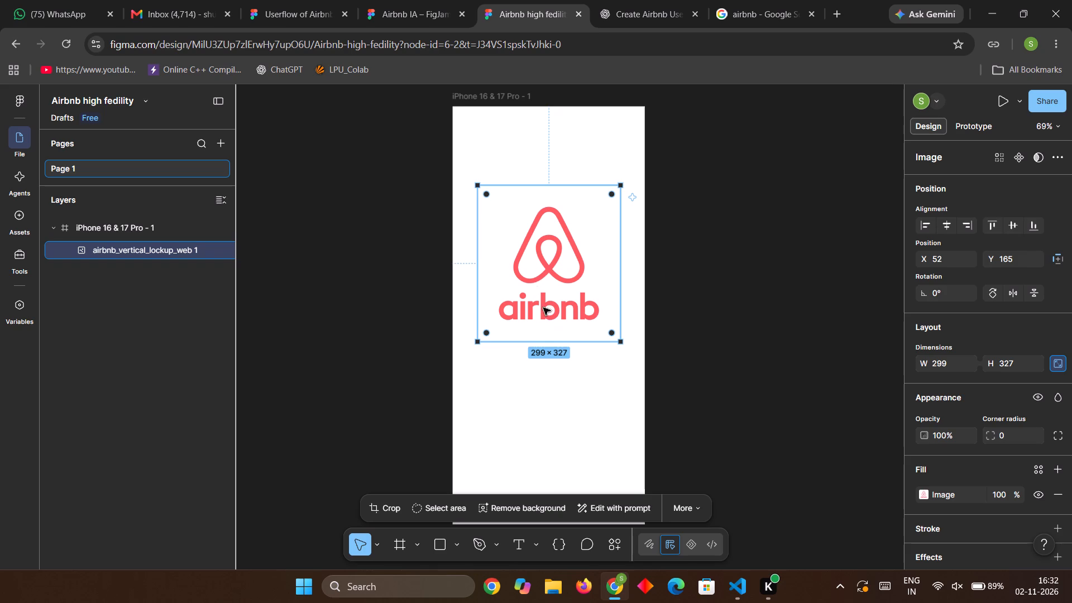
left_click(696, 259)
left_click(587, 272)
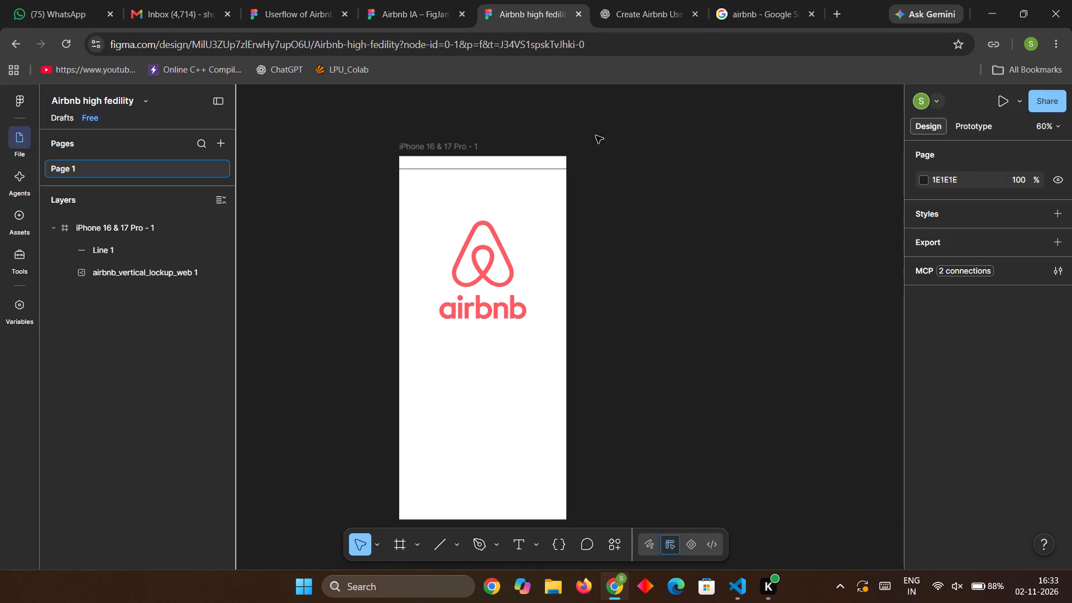
Draw a button rectangle near the iPhone frame's bottom, about 299 × 53, horizontally centred at X 52, Y 705.
scroll(630, 278, "down", 2)
scroll(540, 508, "down", 1)
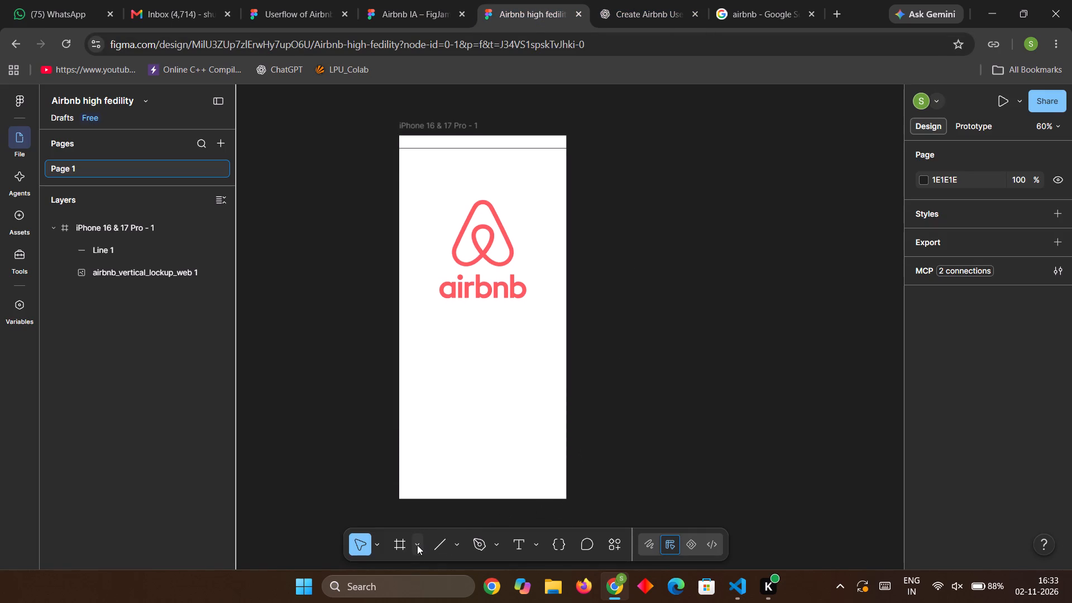
left_click(453, 542)
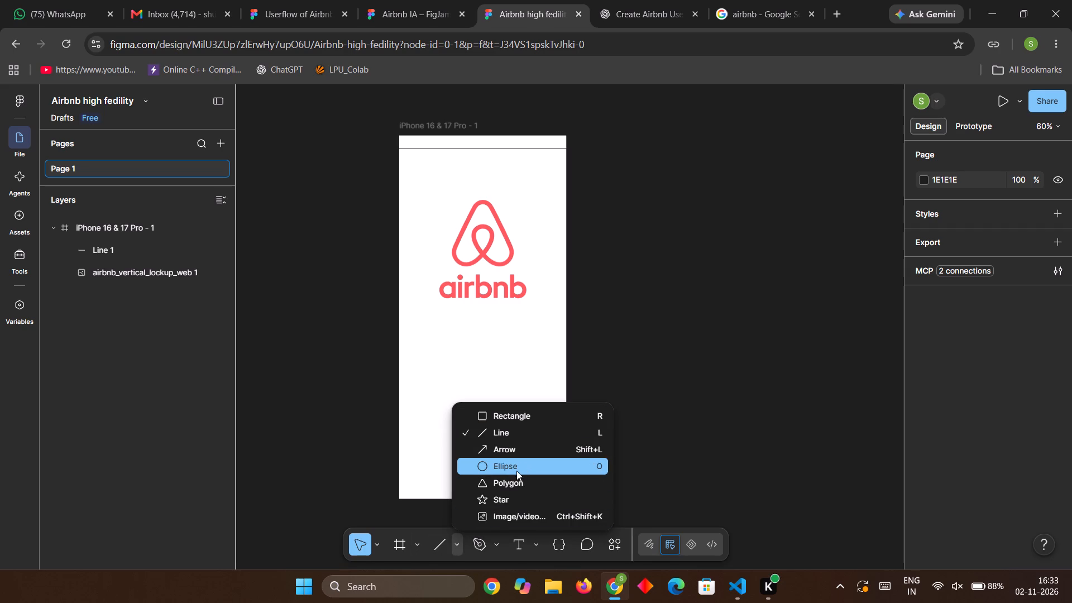
left_click(511, 415)
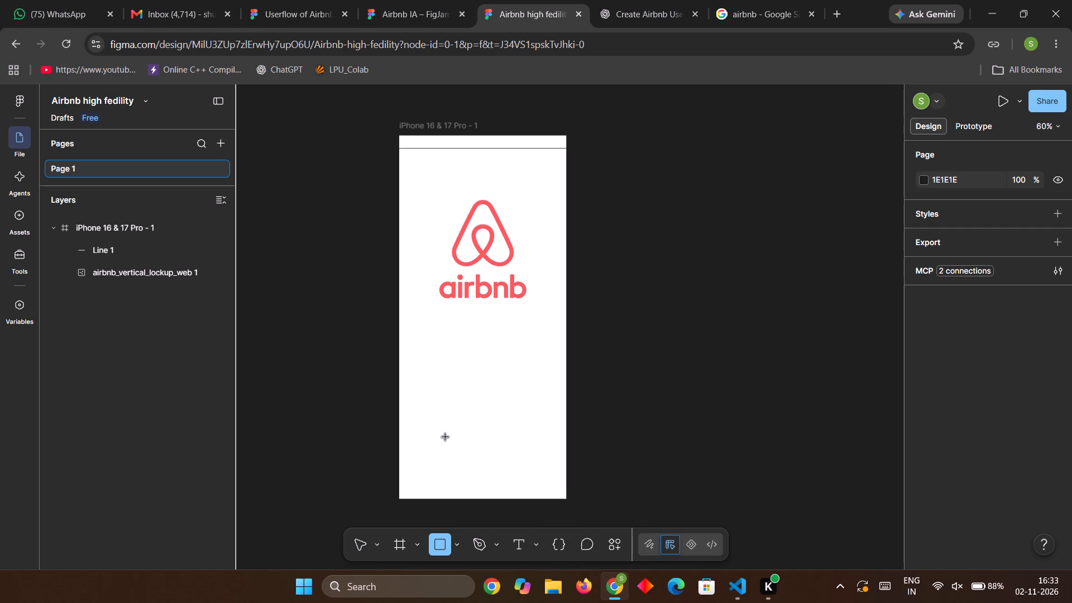
left_click_drag(432, 429, 527, 453)
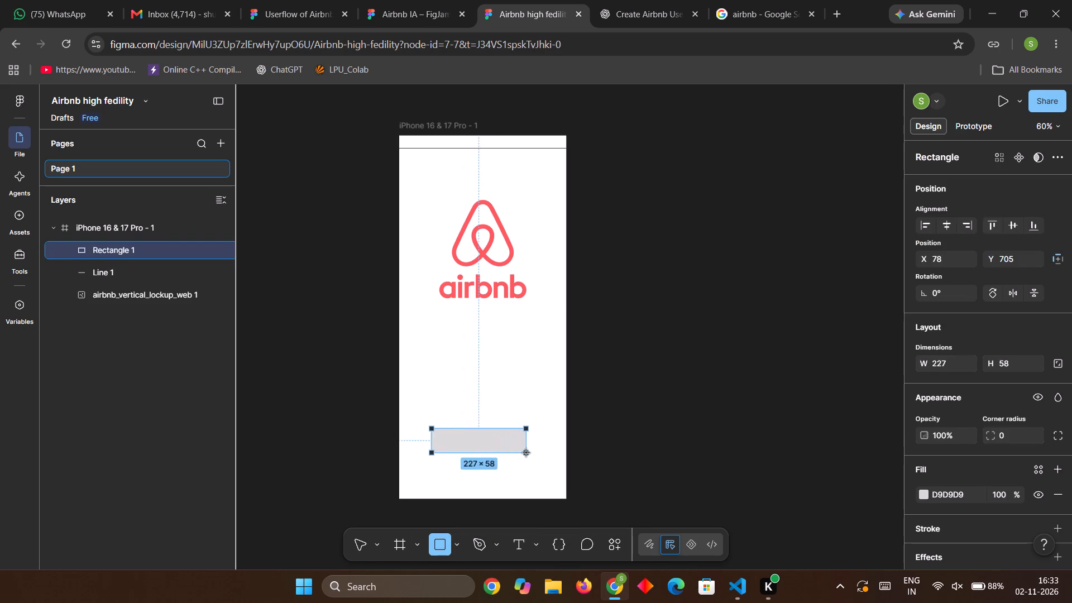
left_click_drag(527, 453, 543, 451)
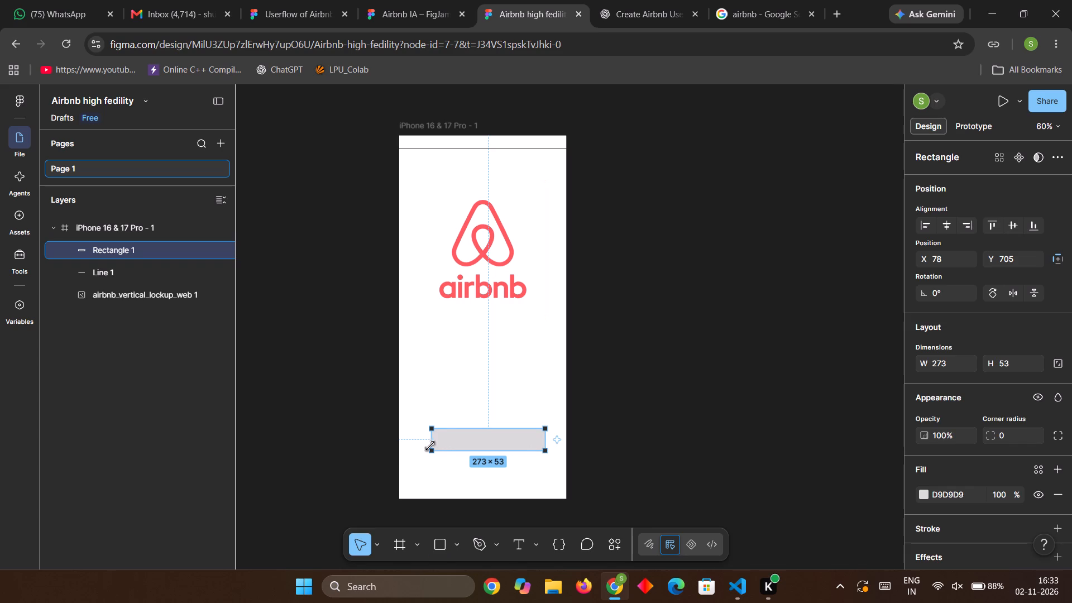
left_click_drag(432, 442, 422, 444)
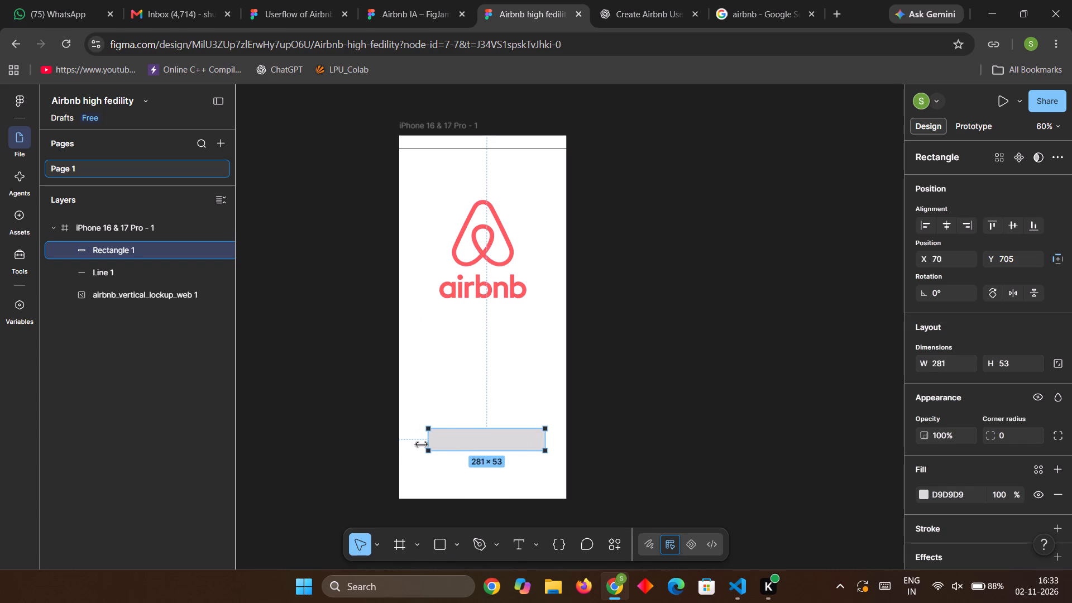
left_click_drag(422, 444, 421, 445)
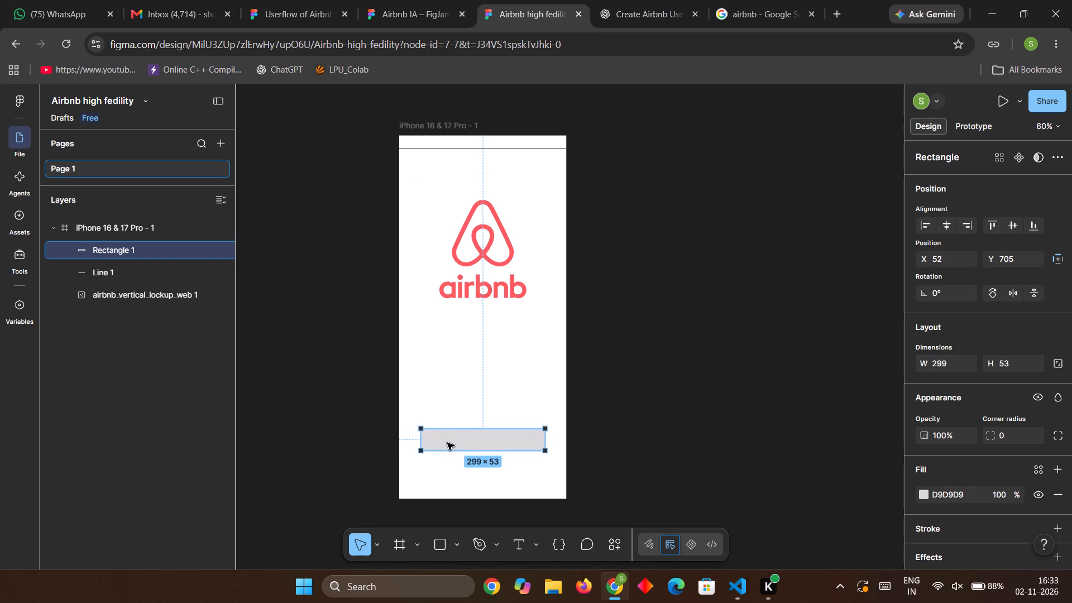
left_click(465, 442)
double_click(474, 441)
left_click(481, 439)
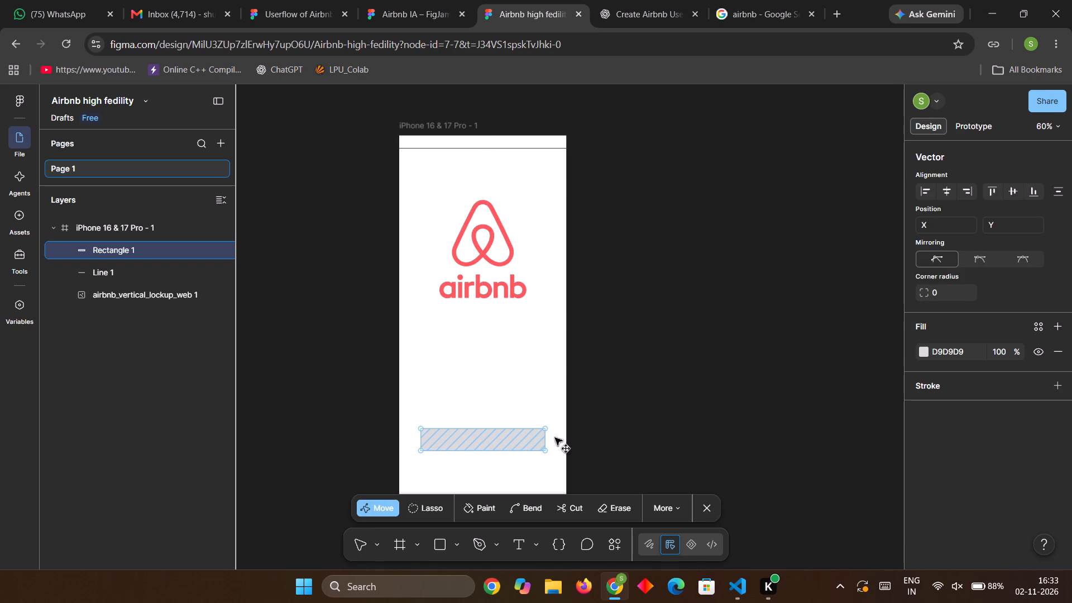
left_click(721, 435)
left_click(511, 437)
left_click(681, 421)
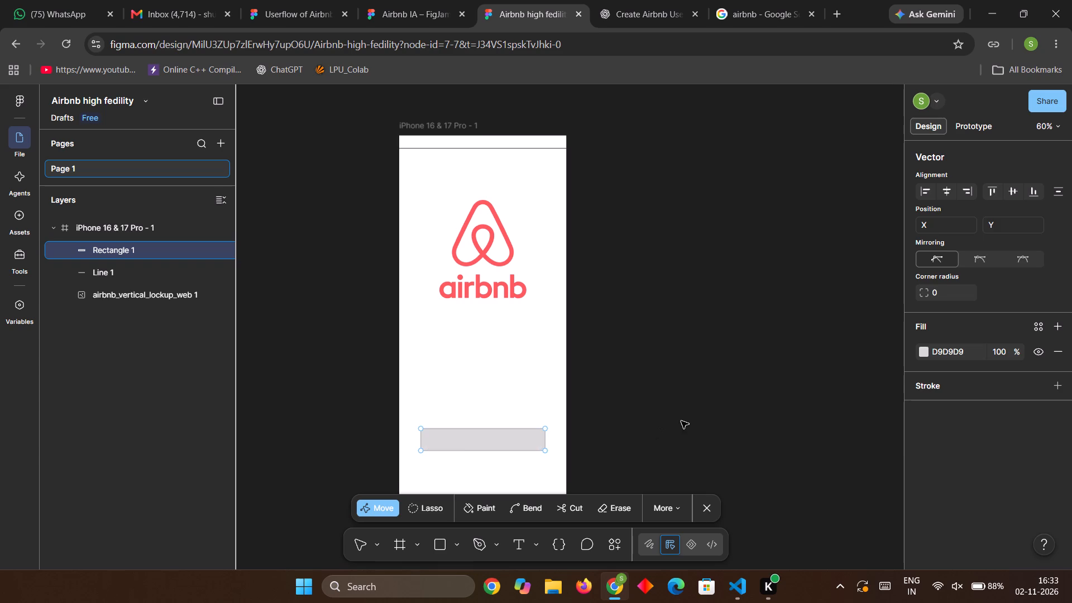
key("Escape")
Change the button rectangle's fill to red F81D1D.
left_click(494, 446)
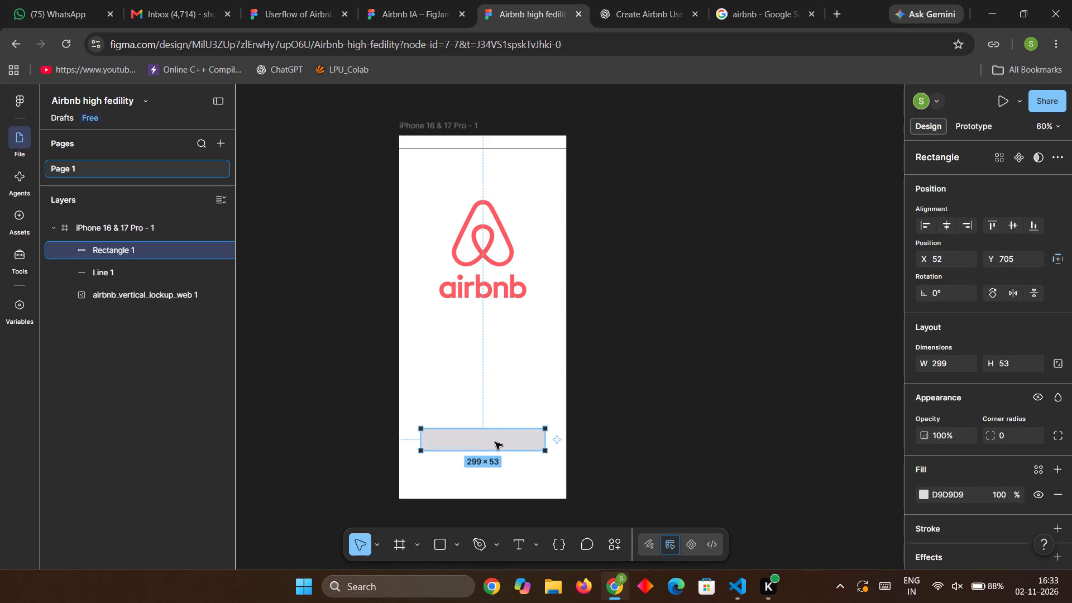
scroll(974, 423, "down", 5)
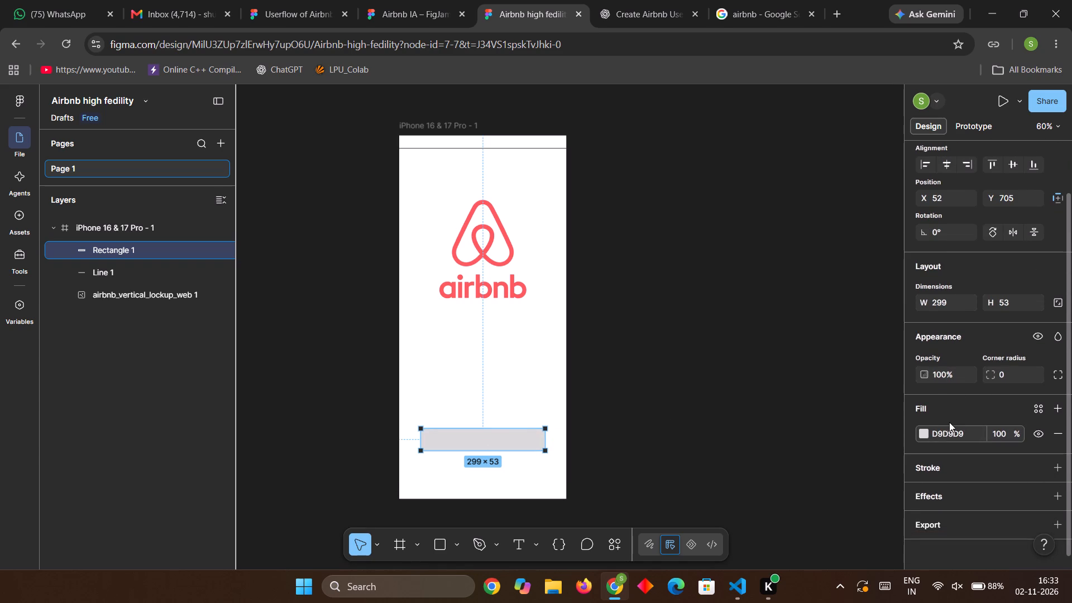
left_click(922, 425)
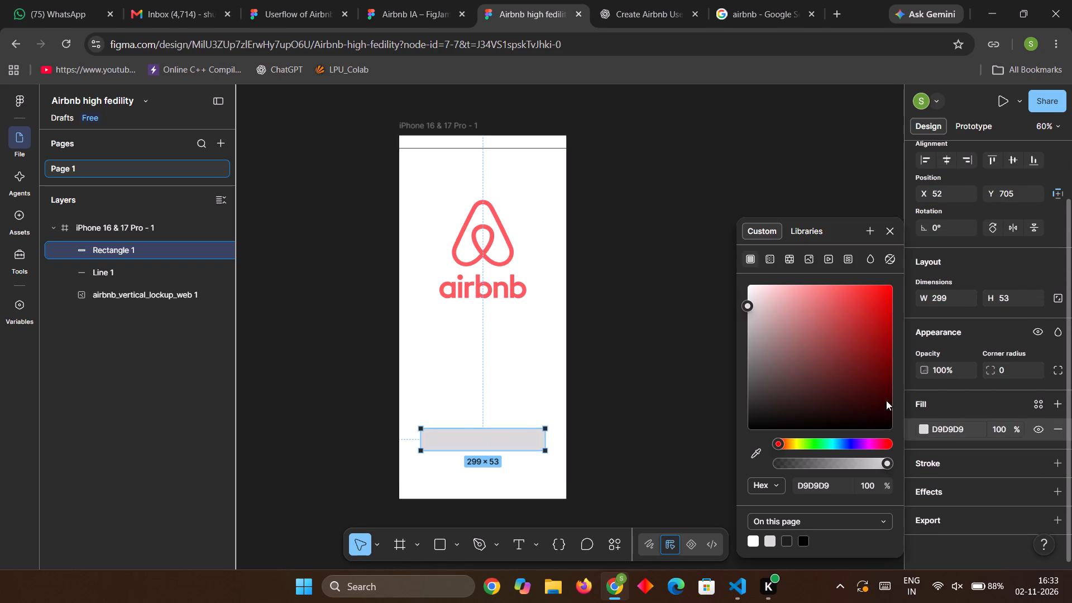
left_click(848, 327)
left_click(866, 299)
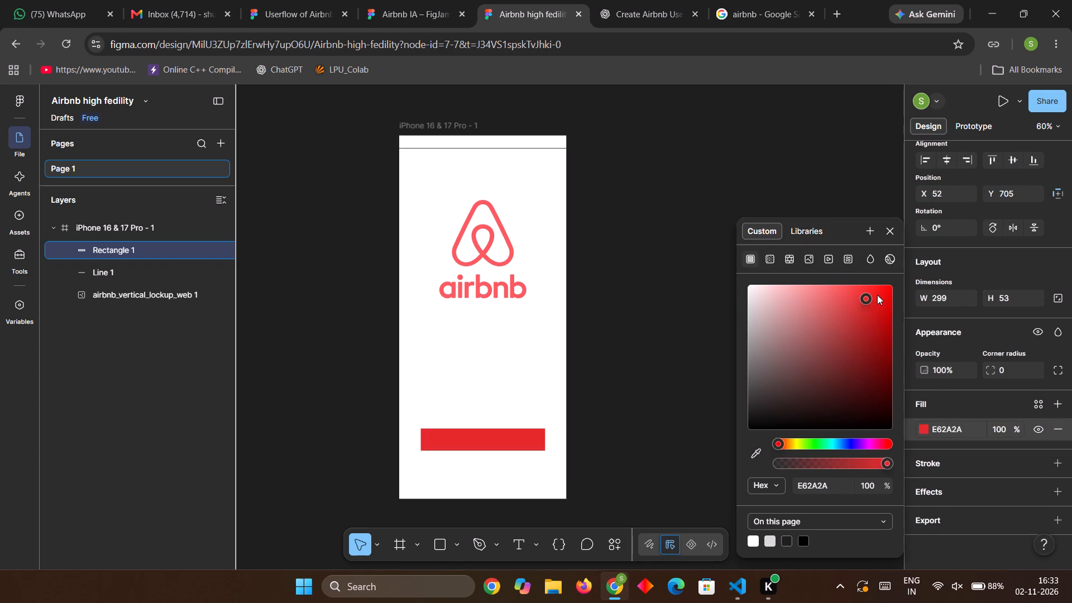
left_click(875, 289)
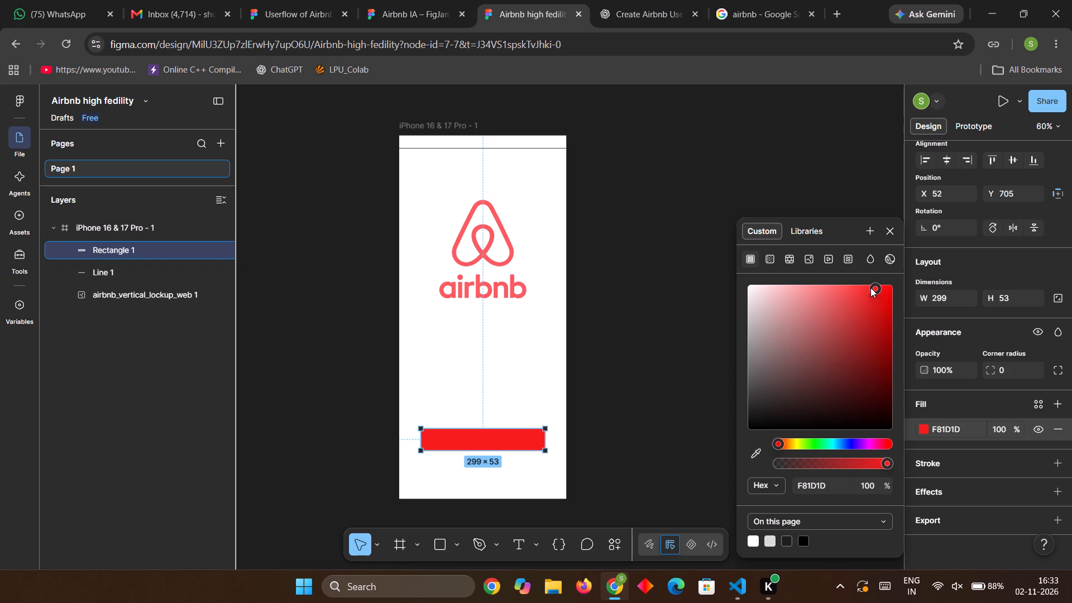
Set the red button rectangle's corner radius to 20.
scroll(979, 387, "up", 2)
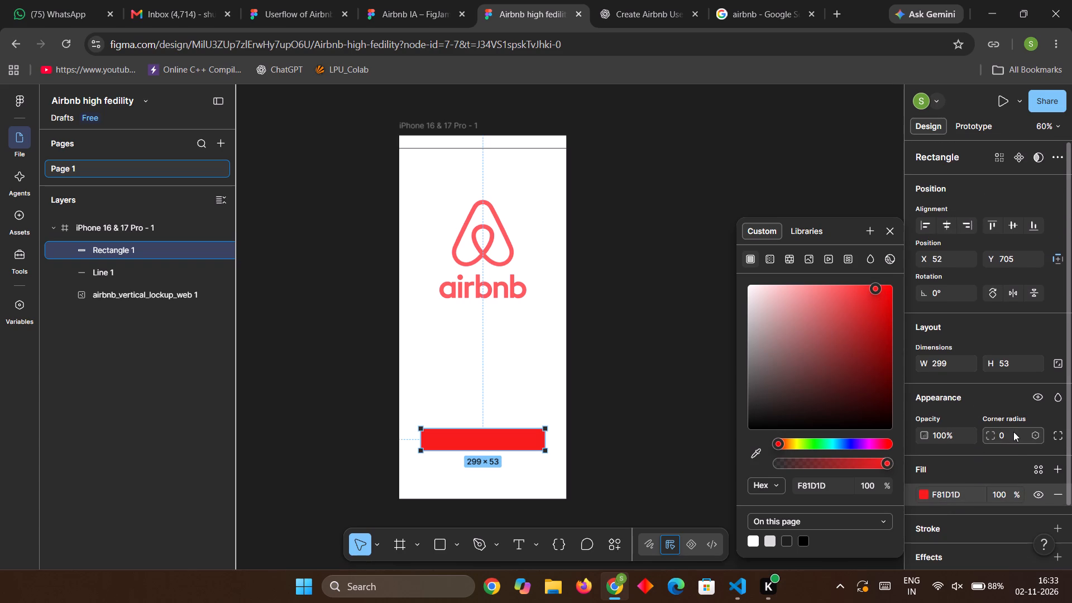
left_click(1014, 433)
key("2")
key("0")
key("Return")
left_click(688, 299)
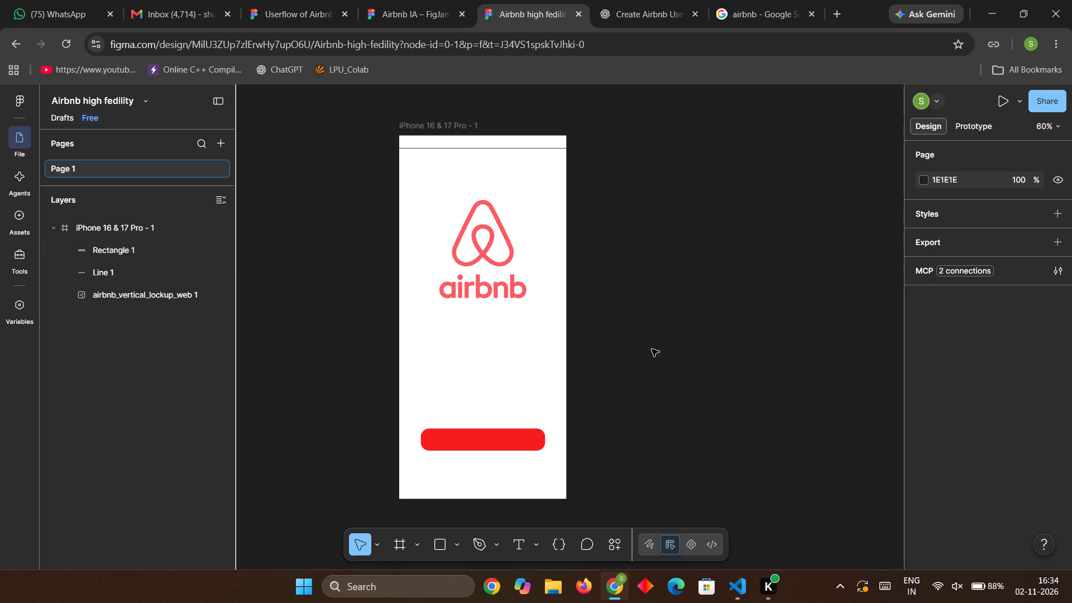
Set the red button rectangle's corner radius to 15.
left_click(510, 437)
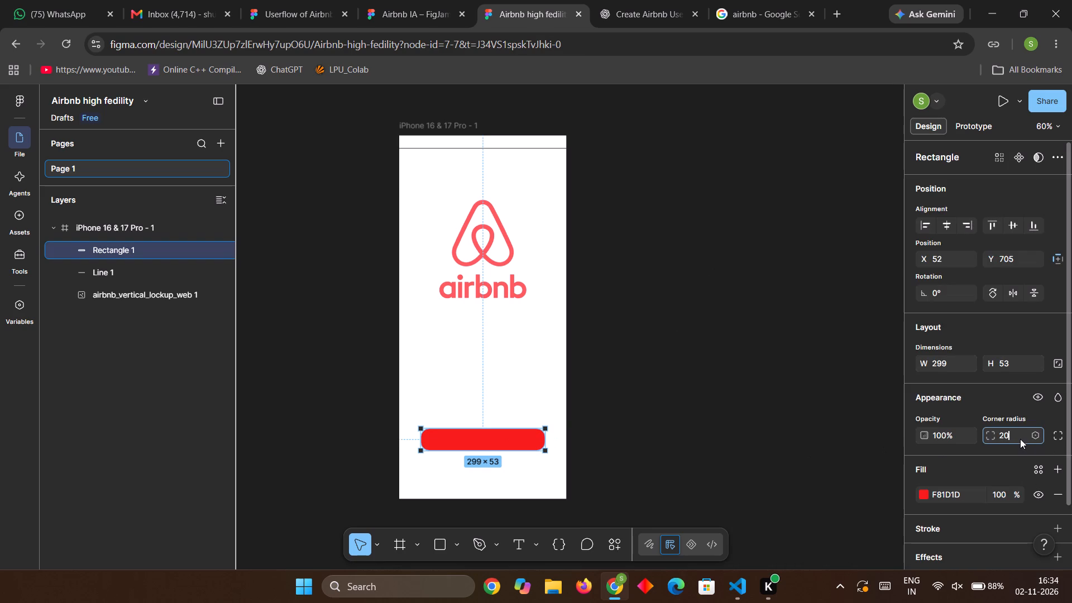
left_click(1020, 439)
key("1")
key("5")
key("Return")
left_click(829, 401)
left_click(480, 439)
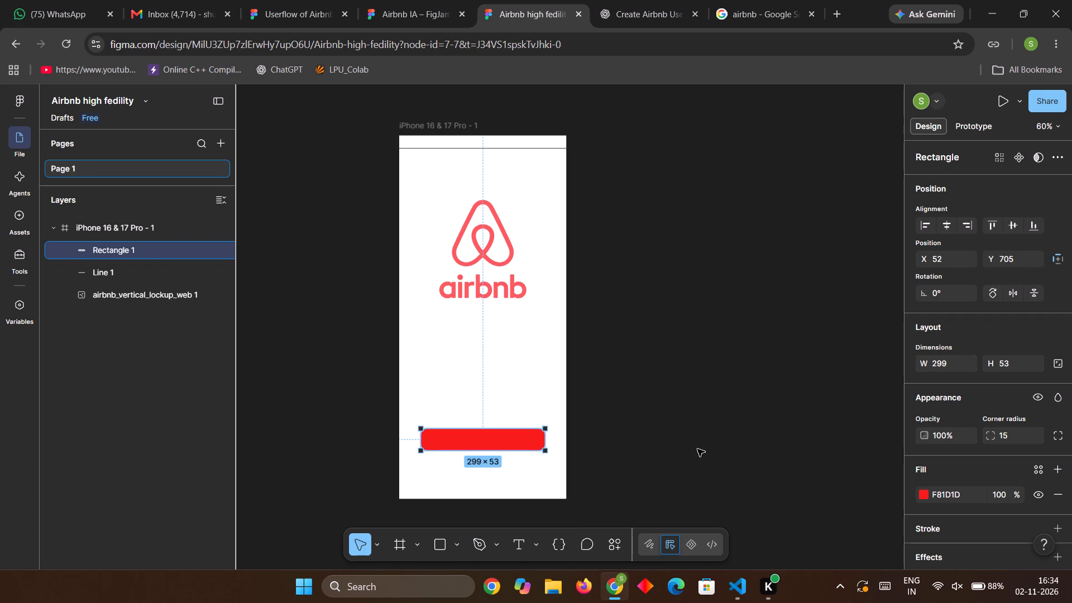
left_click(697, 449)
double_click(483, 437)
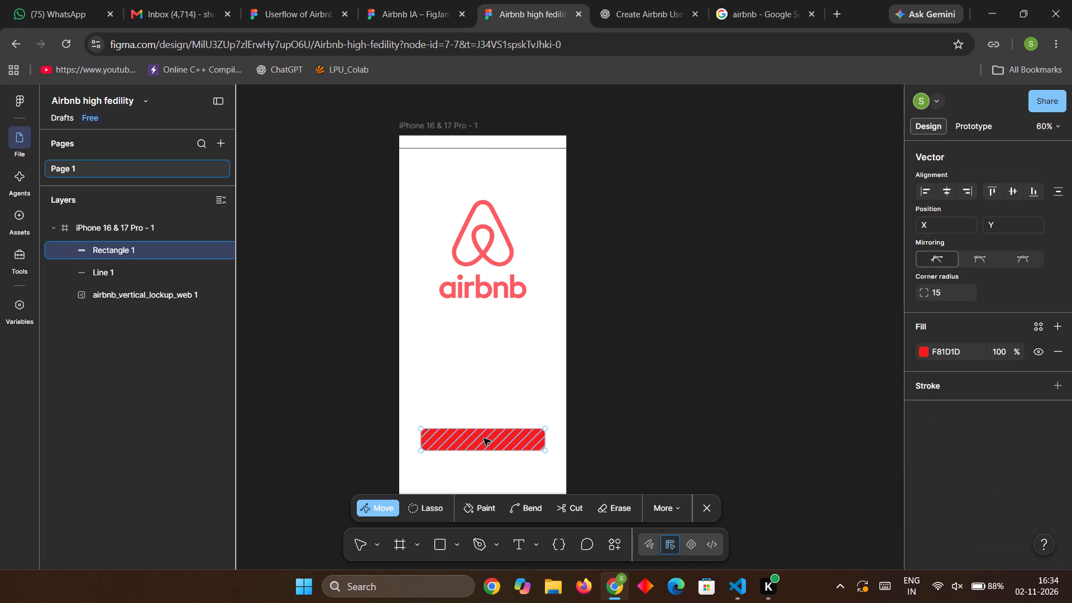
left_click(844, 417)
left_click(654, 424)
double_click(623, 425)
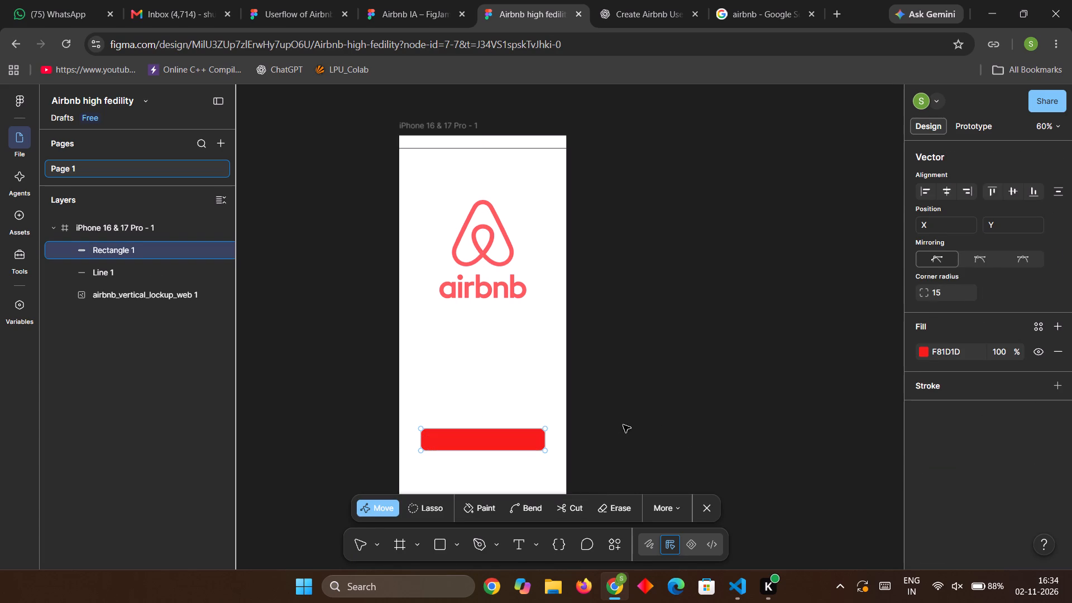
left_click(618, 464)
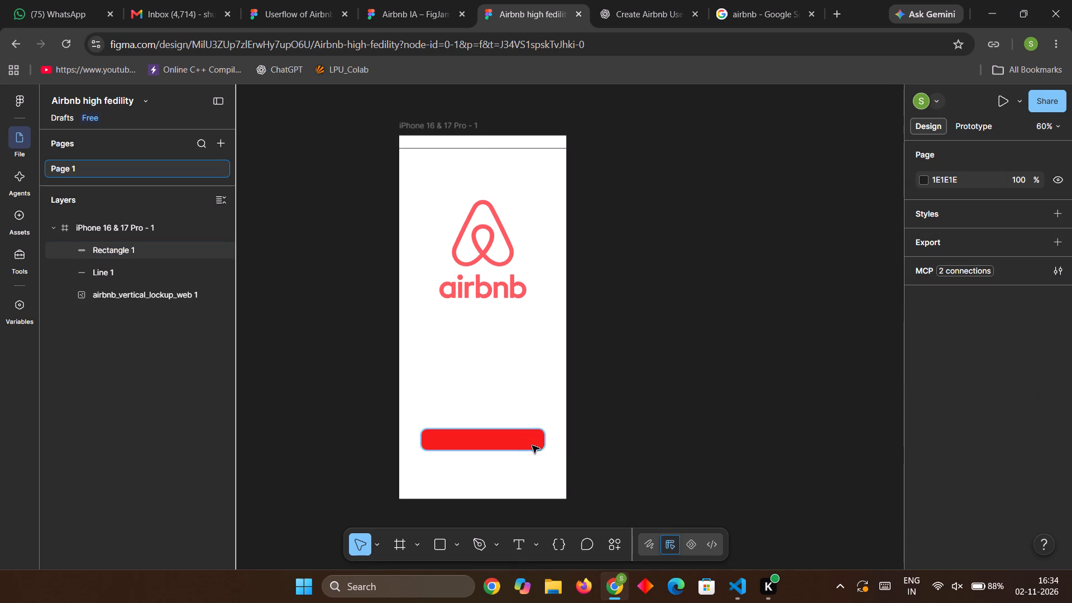
Send the red button rectangle to the back of the iPhone frame's layer order.
right_click(523, 441)
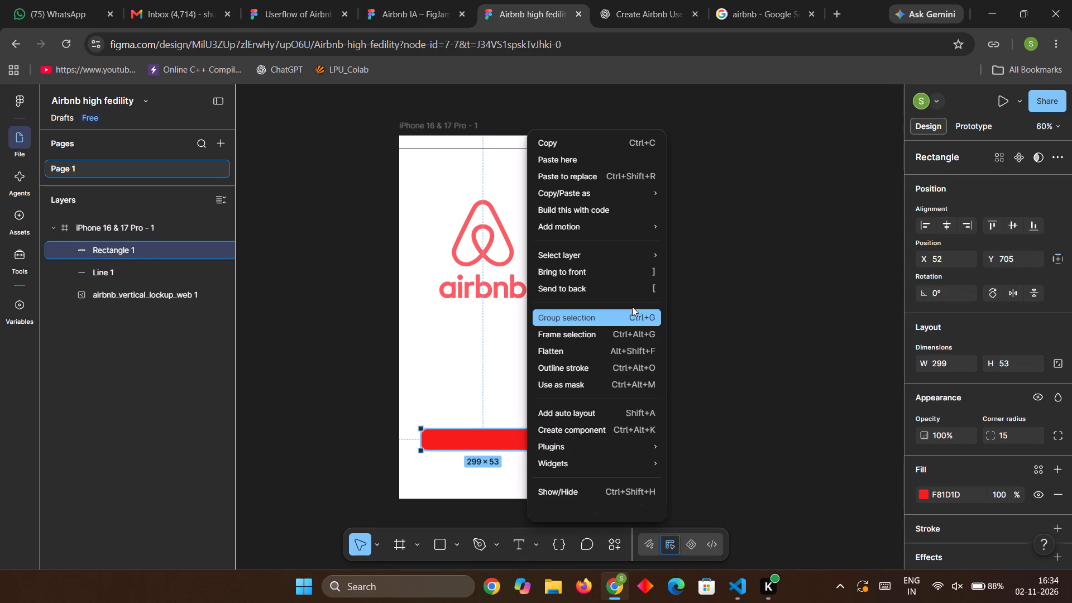
left_click(592, 285)
left_click(758, 369)
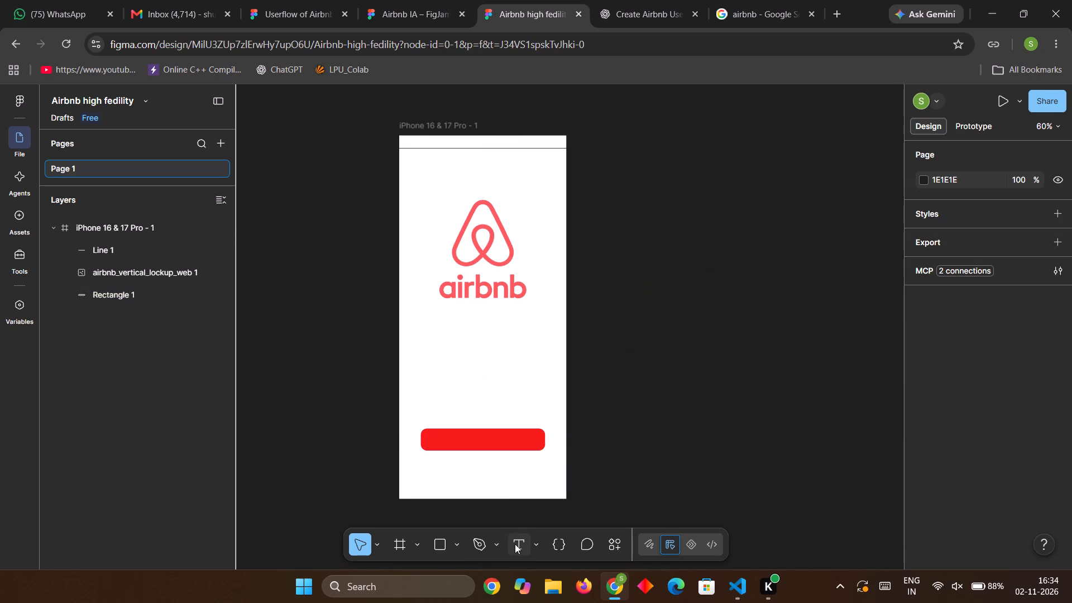
Add a text box about 185 × 79 between the logo and the red button, reading "Get Started".
left_click(515, 544)
left_click_drag(462, 353, 538, 385)
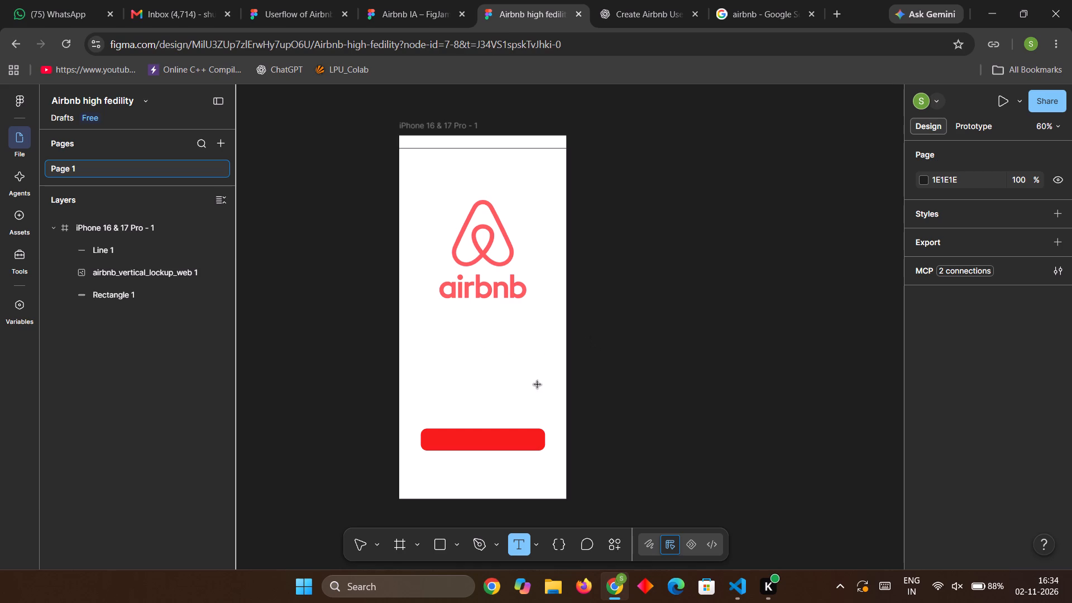
left_click_drag(538, 385, 539, 386)
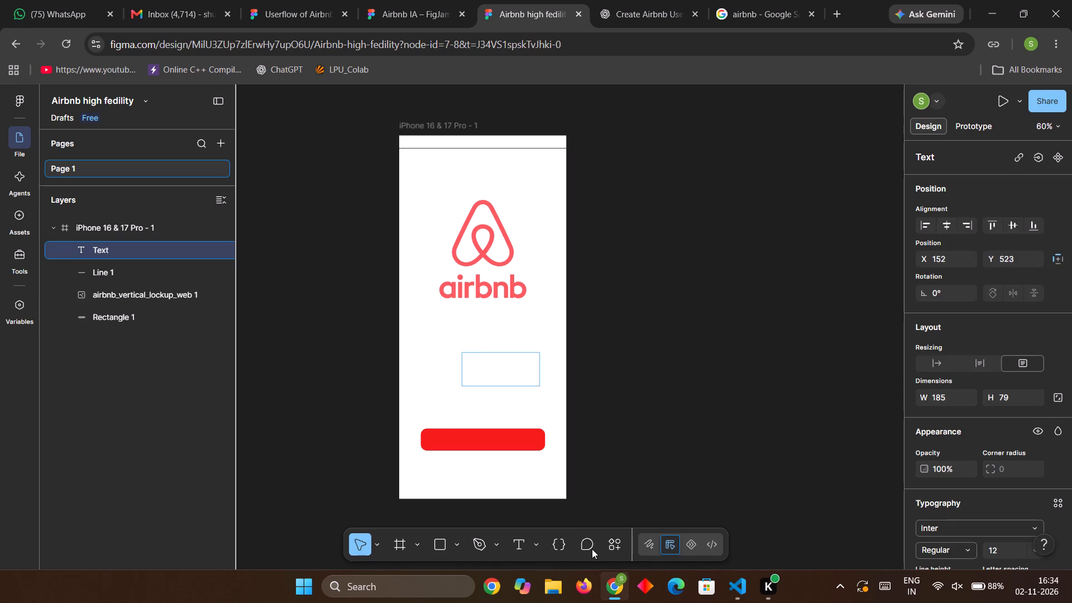
type("Get")
key("space")
type("Started")
Set the font size of the "Get Started" text to 24.
key("ctrl+a")
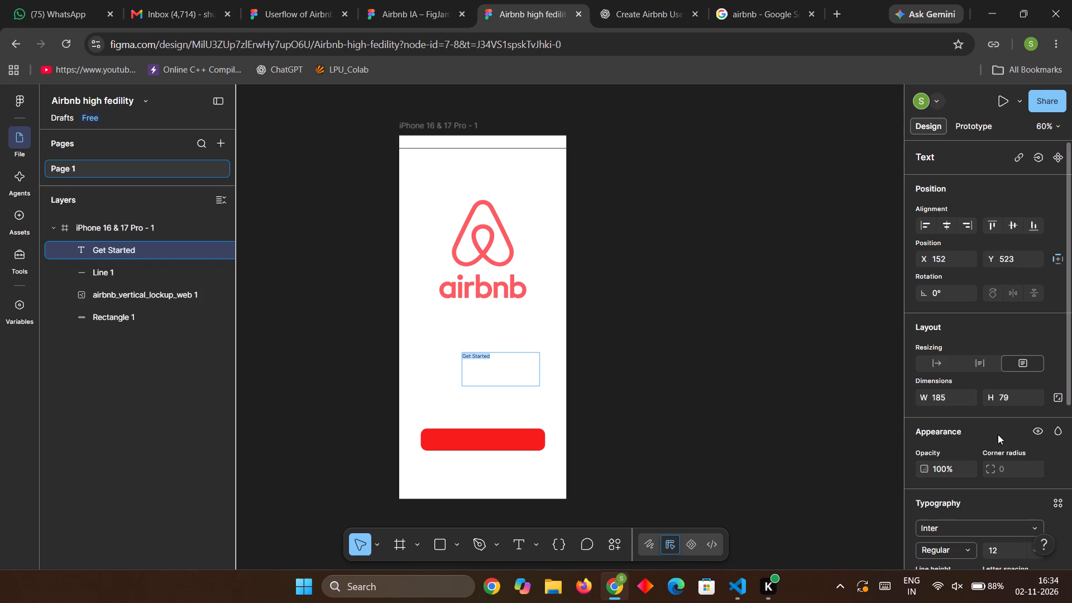
scroll(998, 434, "down", 2)
left_click(1040, 411)
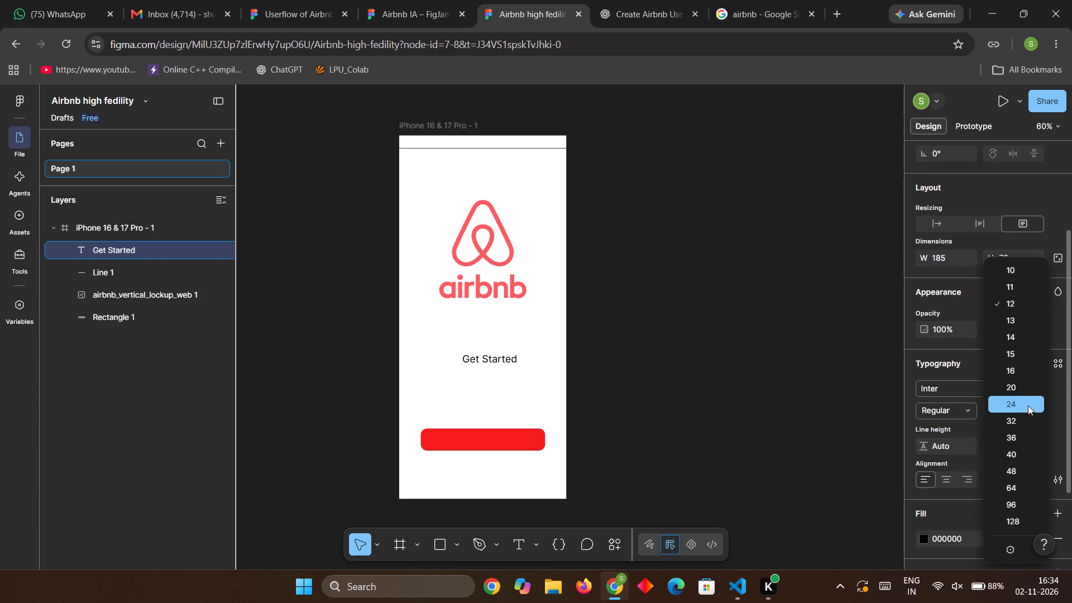
left_click(1028, 405)
left_click(484, 364)
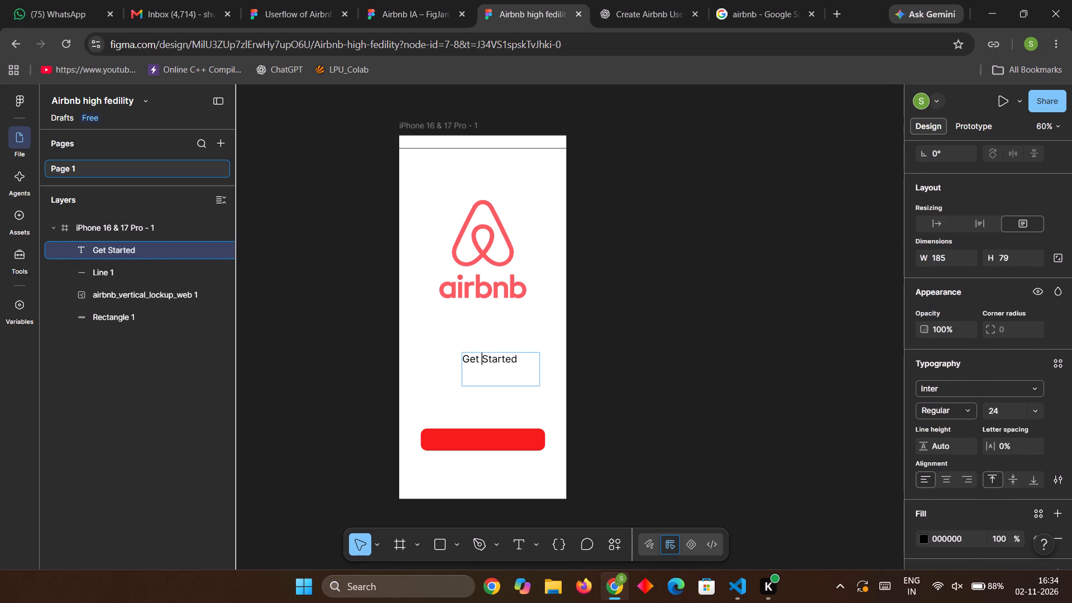
left_click(525, 370)
left_click(507, 376)
double_click(502, 379)
left_click(537, 375)
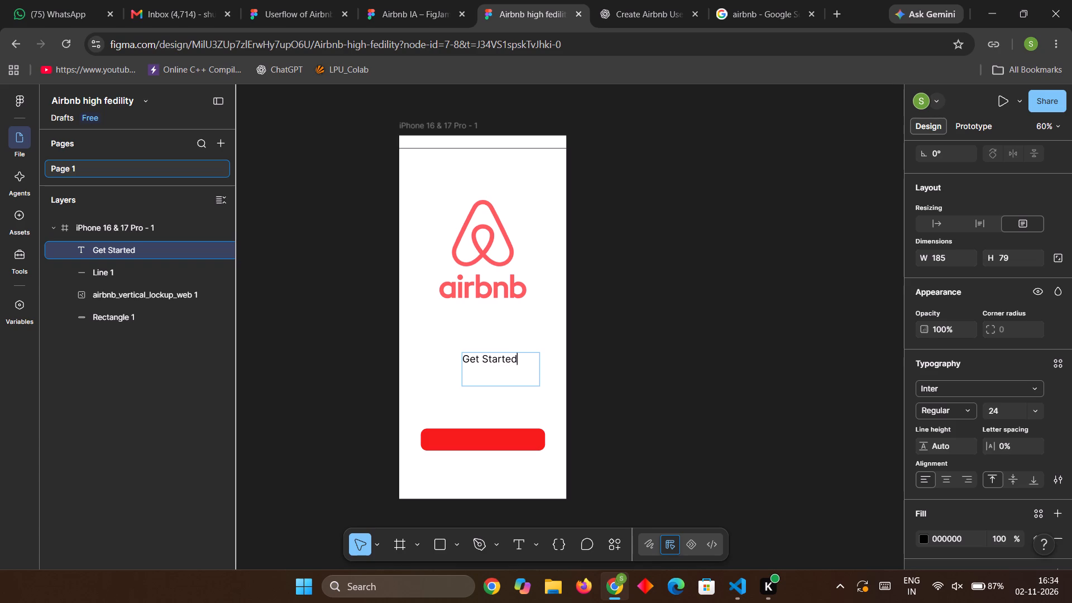
left_click(542, 375)
left_click(548, 342)
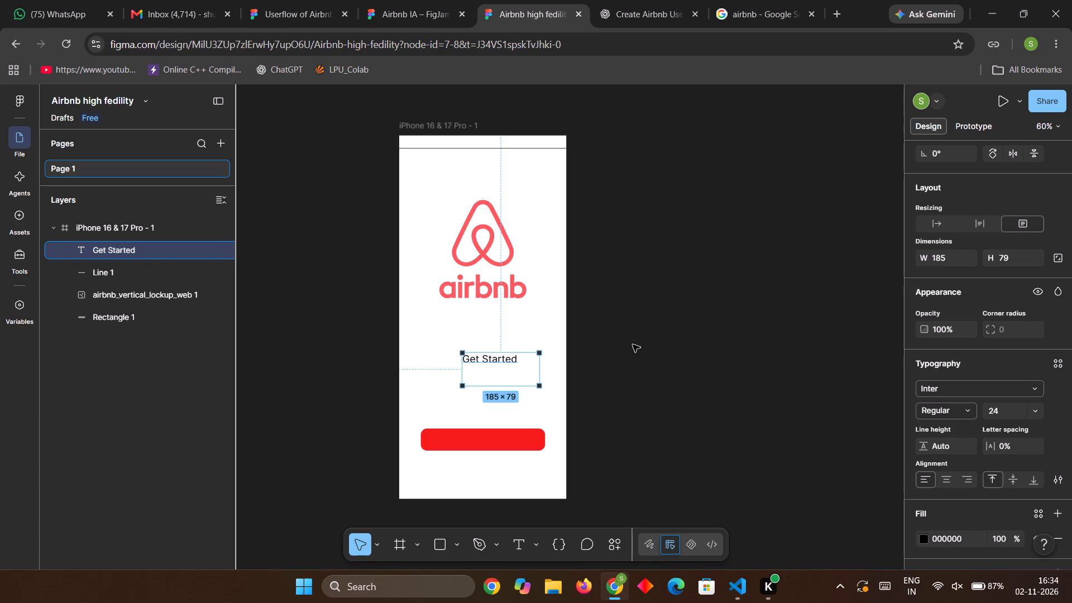
left_click(633, 344)
Shrink the "Get Started" text box to about 139 × 29 so it fits closely around its text.
left_click(511, 370)
left_click(510, 360)
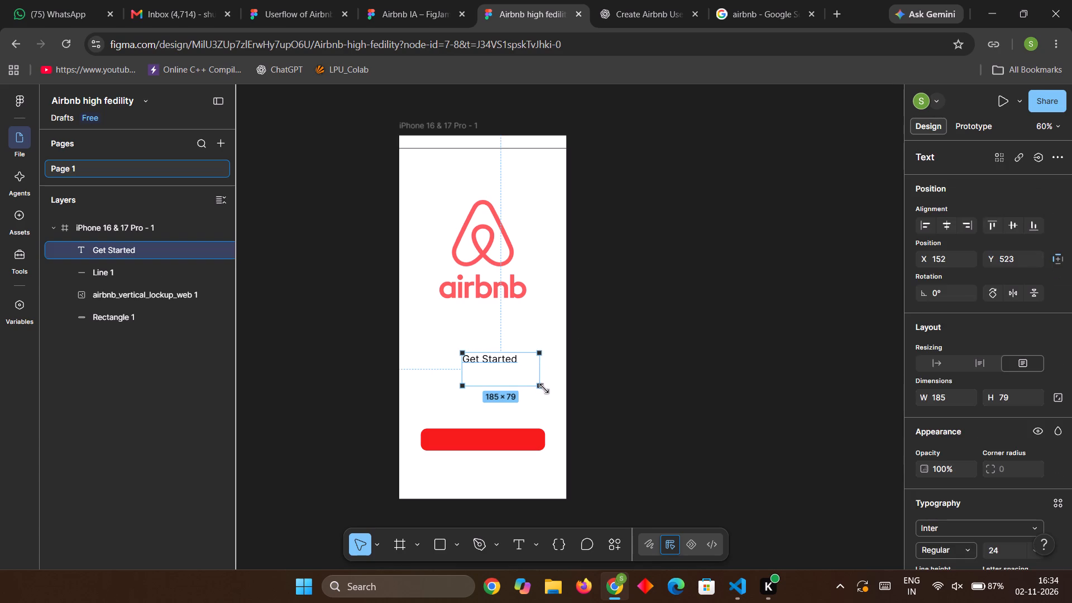
left_click_drag(530, 387, 532, 364)
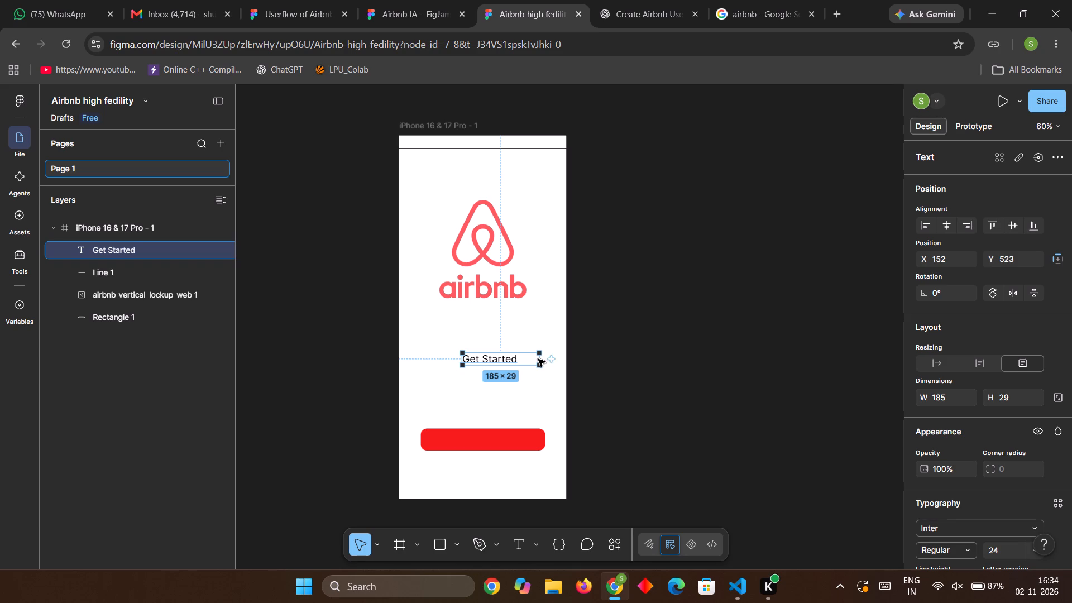
left_click(538, 359)
left_click(518, 361)
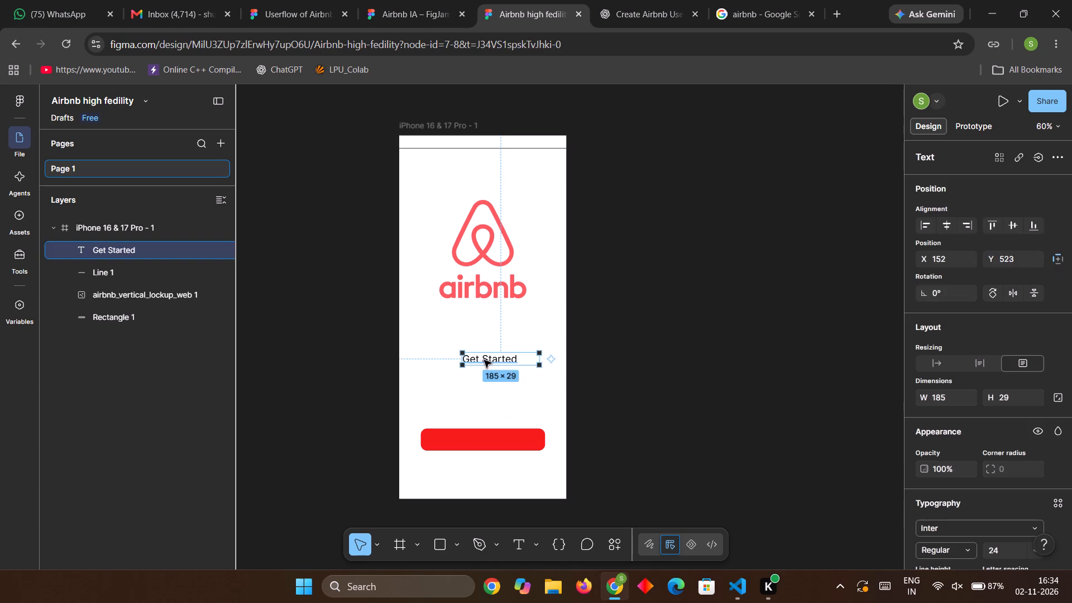
left_click_drag(539, 360, 523, 358)
left_click(523, 359)
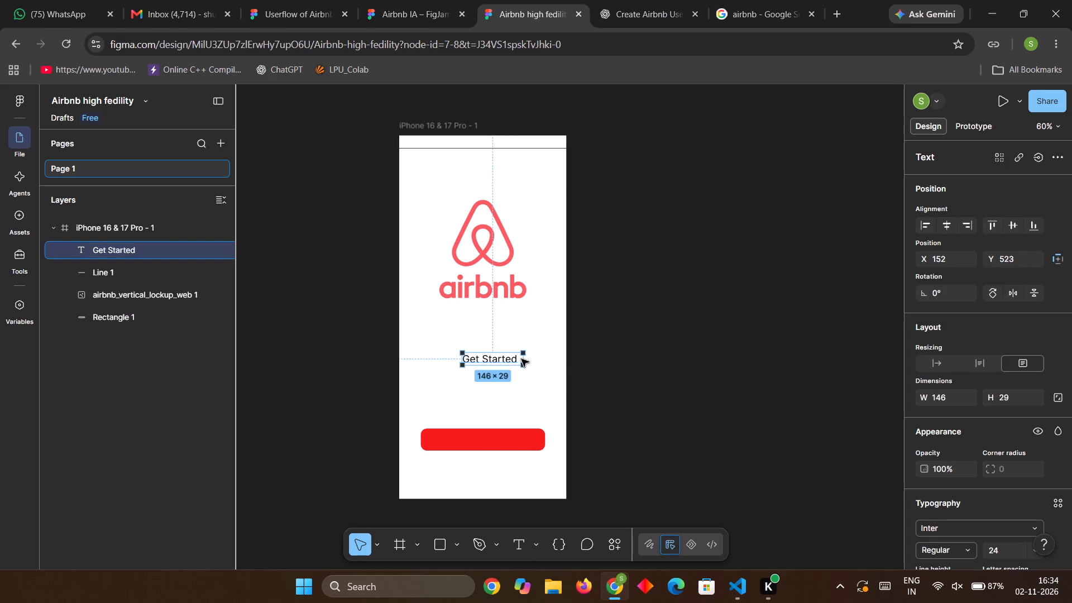
left_click_drag(521, 357, 519, 357)
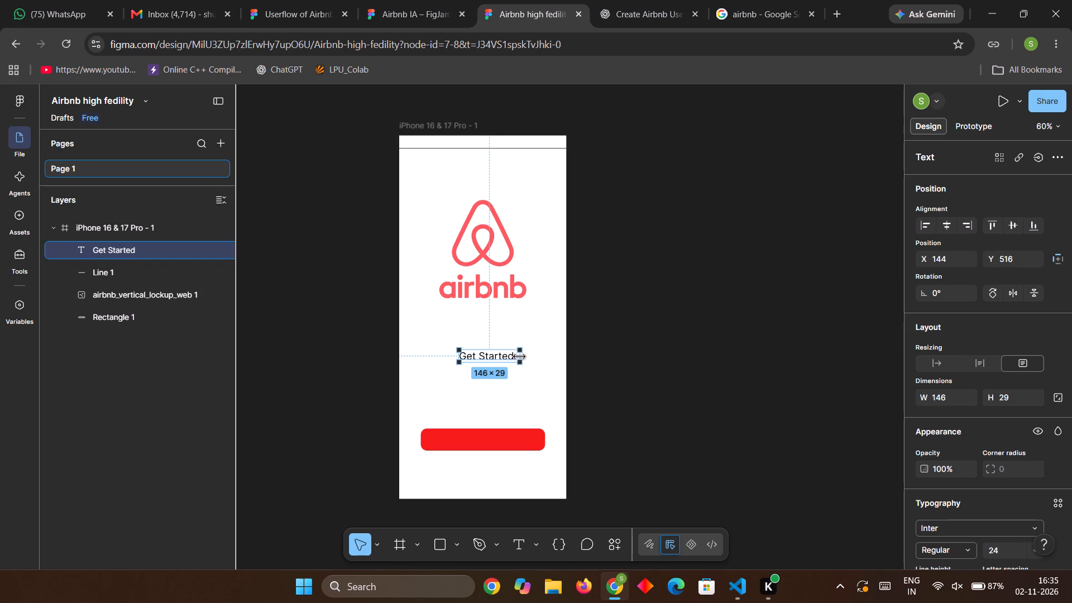
left_click_drag(519, 357, 516, 357)
left_click(624, 358)
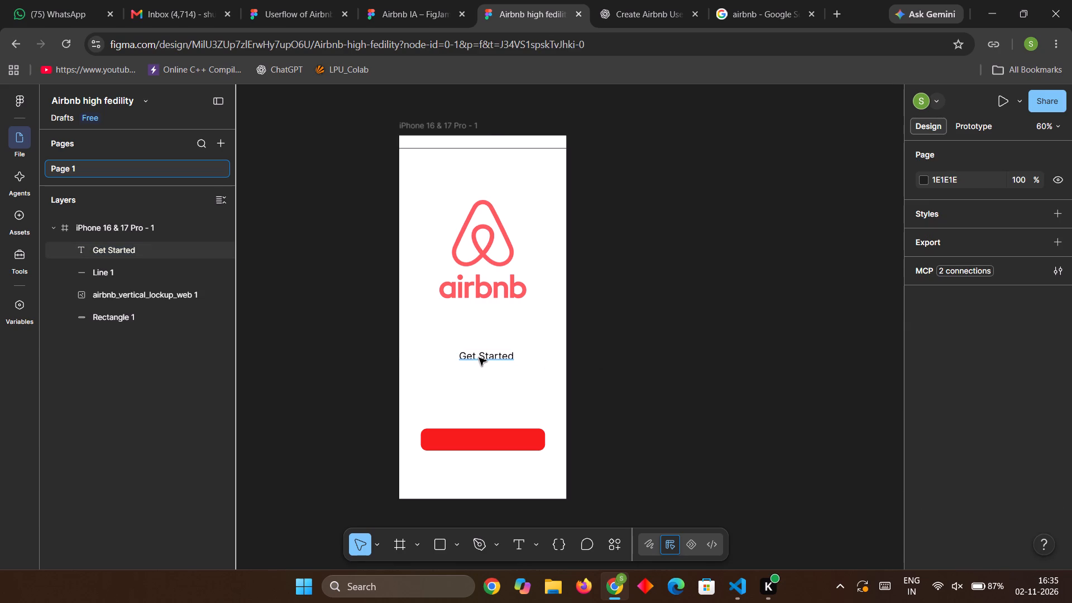
Move the "Get Started" text onto the red button, centred on it at X 132, Y 717.
left_click(479, 358)
left_click_drag(486, 357, 484, 435)
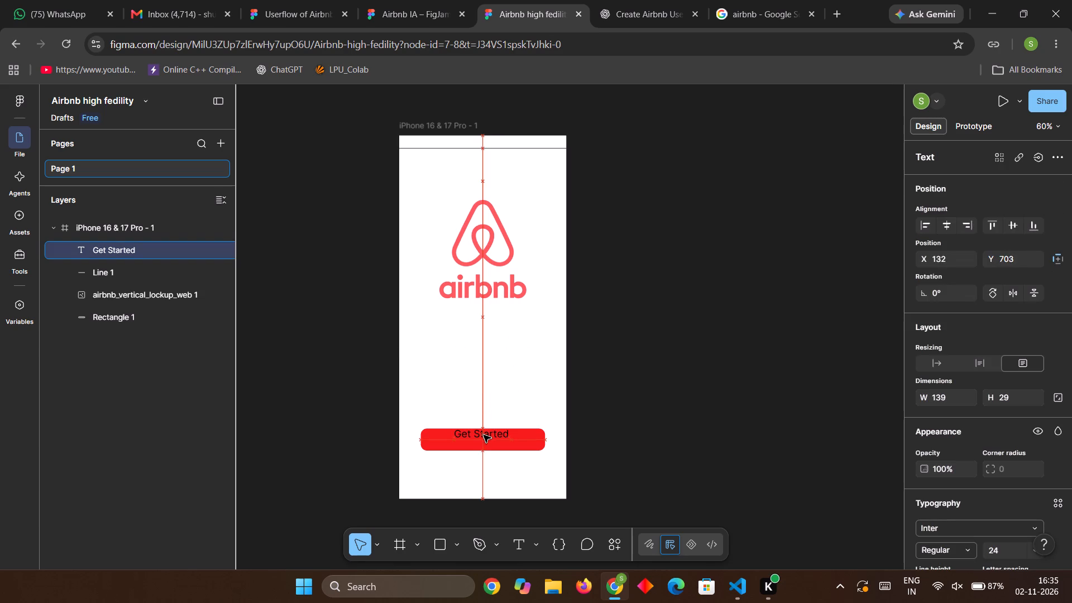
left_click_drag(484, 435, 485, 440)
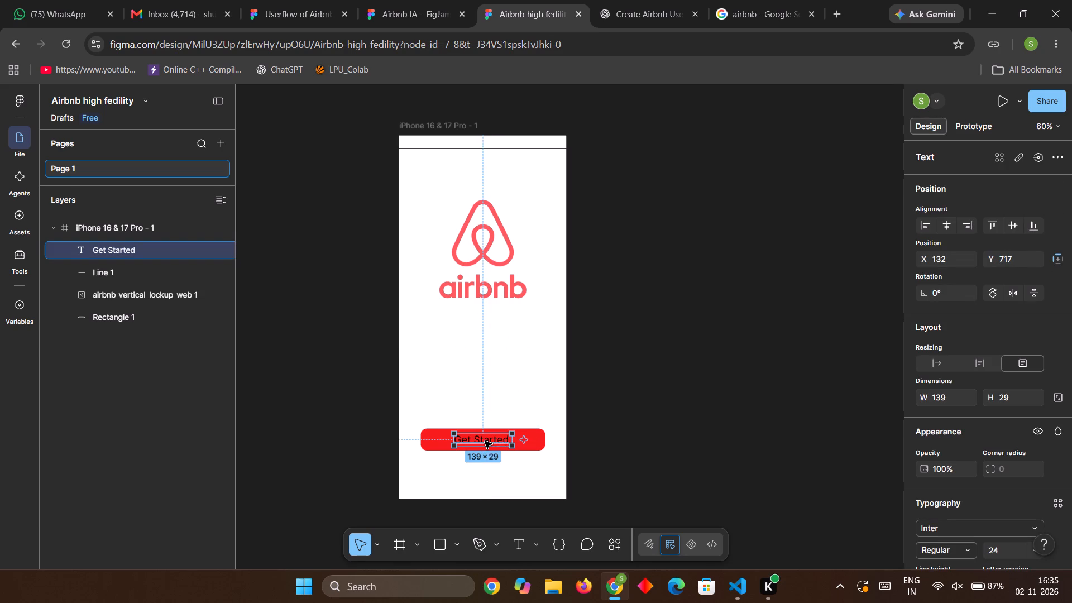
Set the "Get Started" text's font weight to Bold.
scroll(1029, 438, "down", 2)
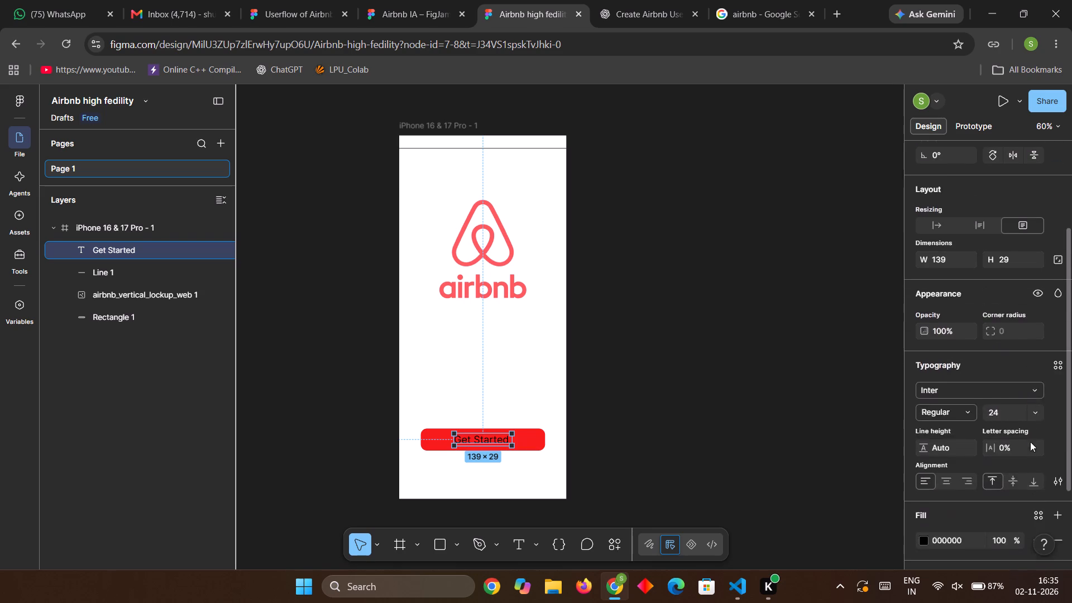
scroll(1012, 481, "down", 2)
left_click(960, 302)
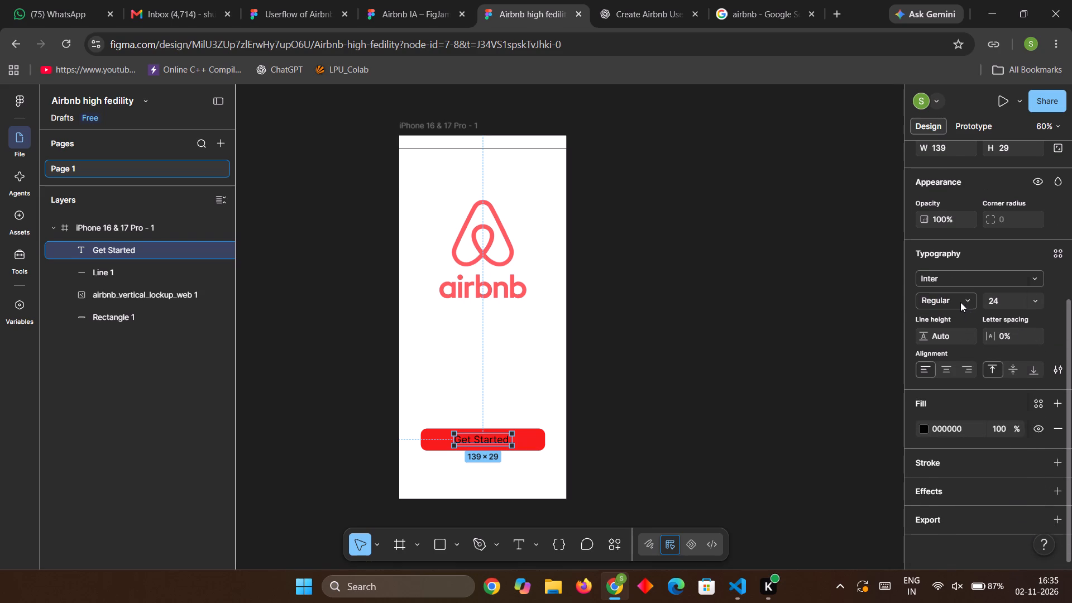
left_click(969, 344)
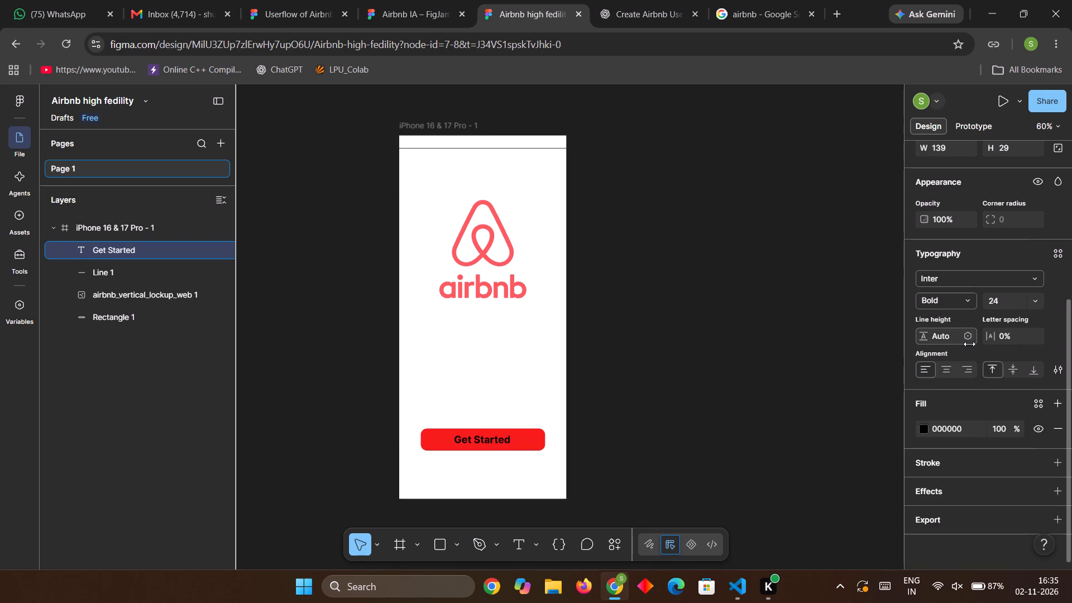
Change the "Get Started" text's fill to white FFFFFF.
left_click(926, 426)
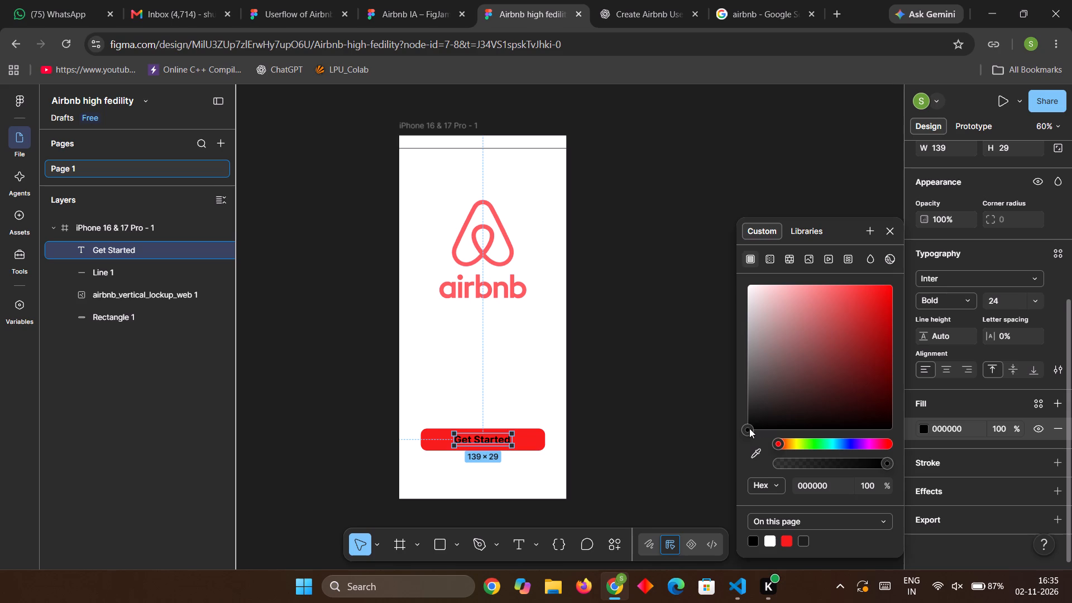
left_click_drag(748, 428, 747, 266)
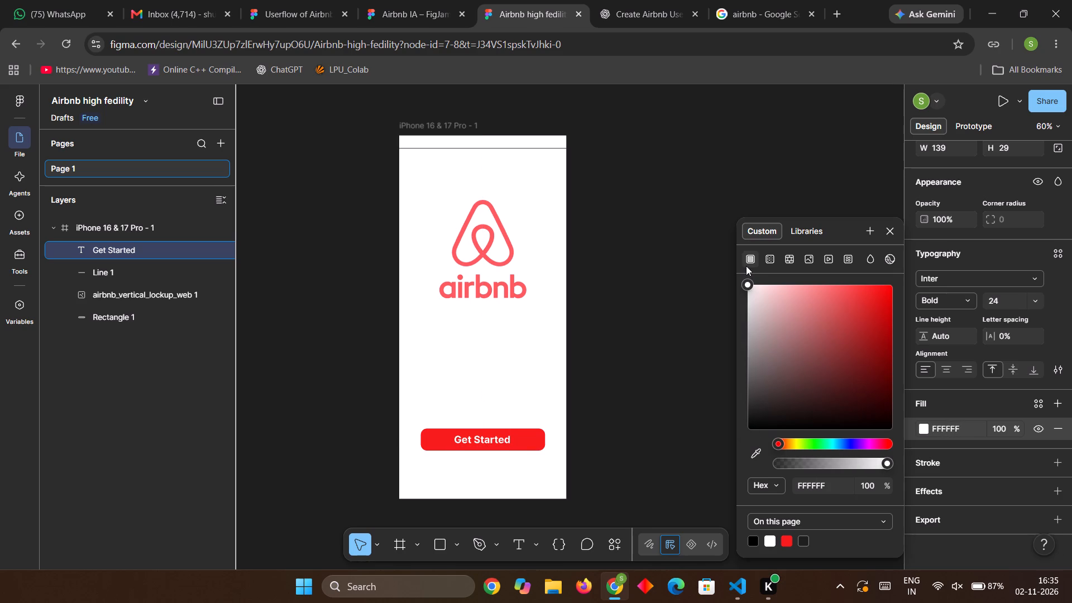
left_click(651, 368)
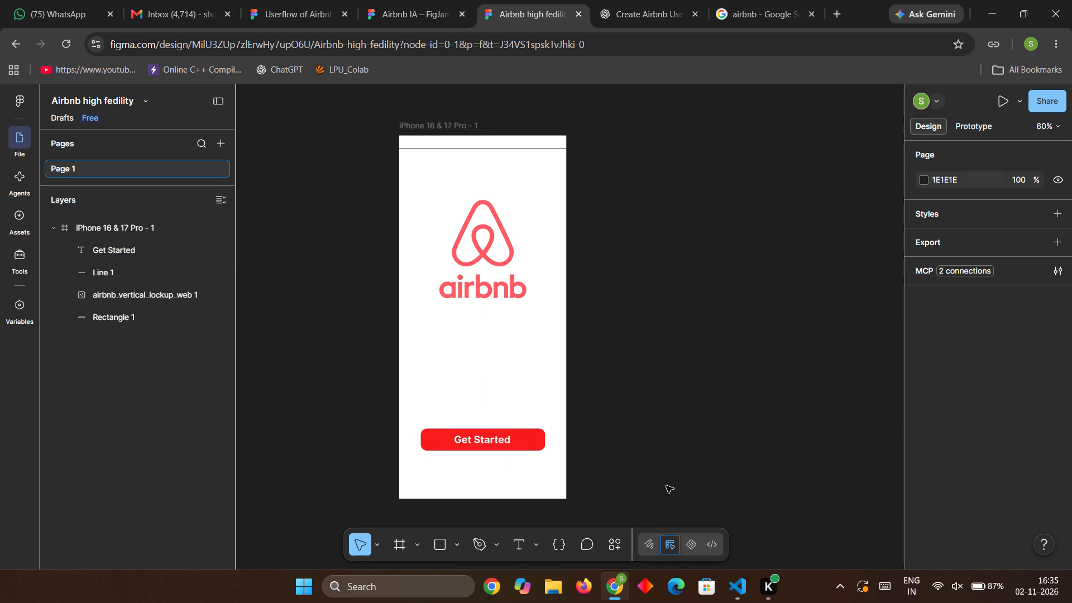
Add a 100 × 100 ellipse just above the red button at about X 70, Y 589.
left_click(456, 546)
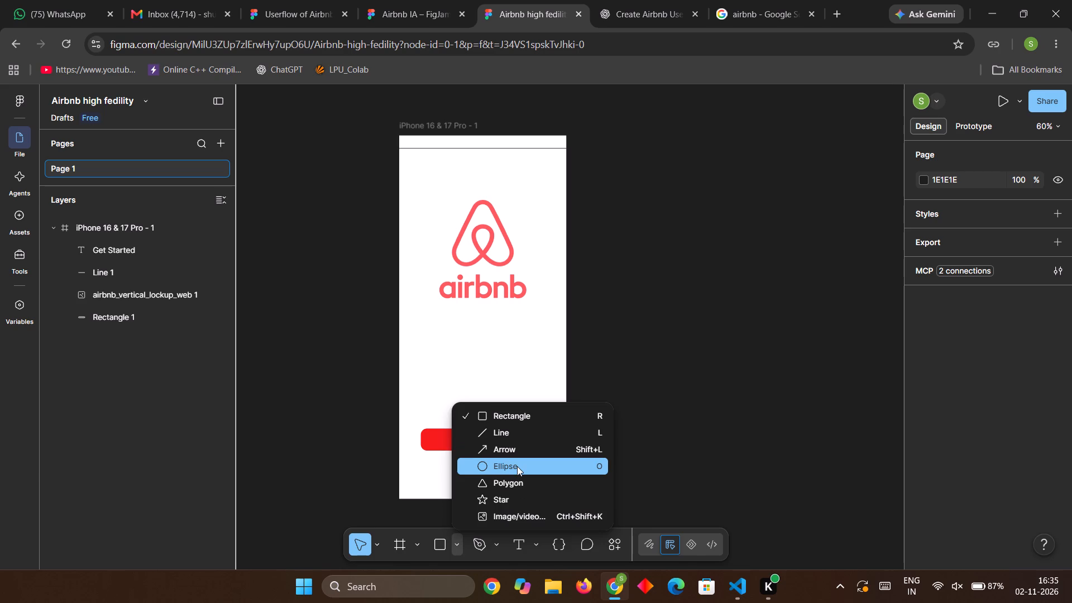
left_click(517, 466)
left_click(447, 404)
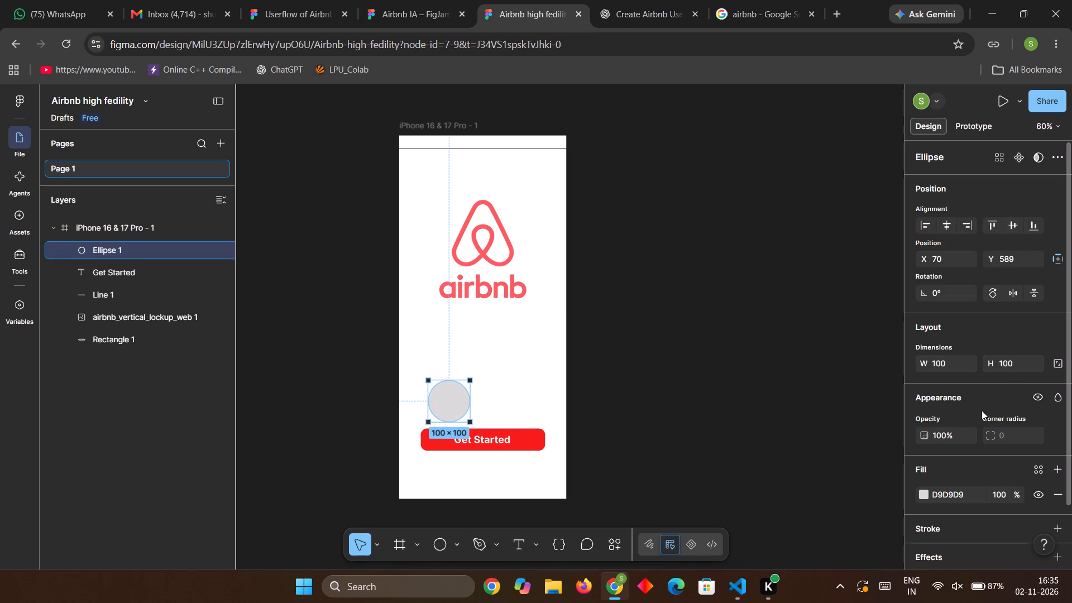
Lock the ellipse's aspect ratio and set its width to 20.
scroll(1021, 463, "down", 1)
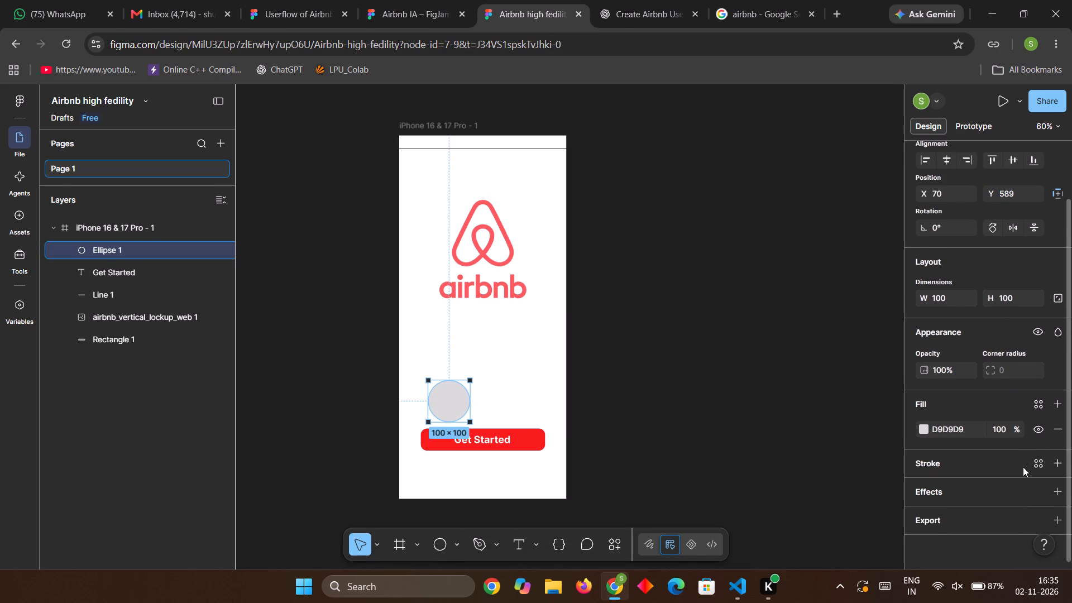
scroll(1023, 467, "up", 2)
left_click(951, 360)
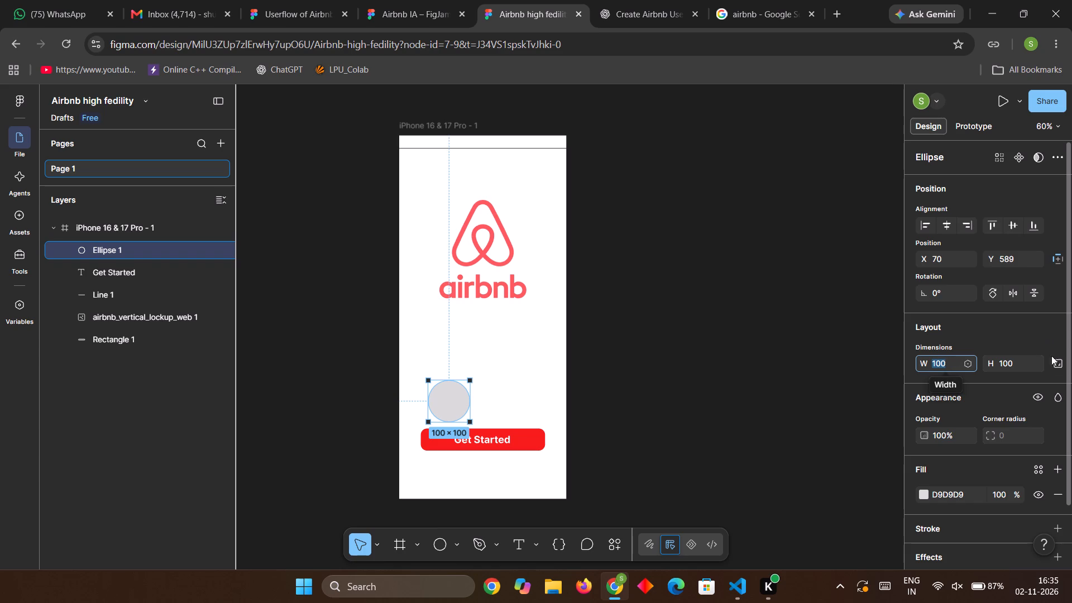
left_click(1060, 361)
left_click(956, 363)
type("20")
key("Return")
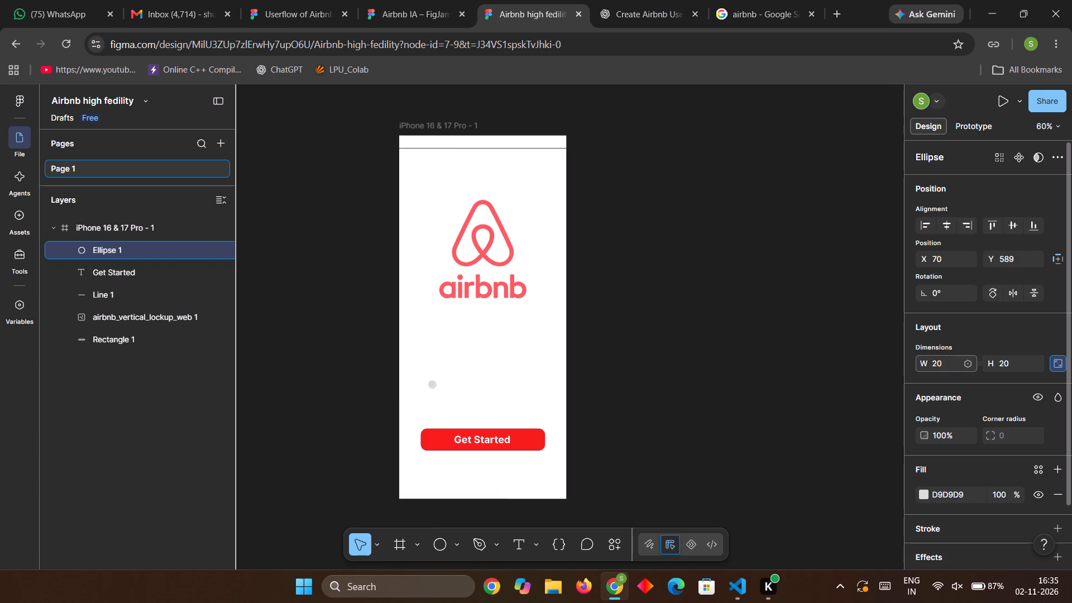
left_click(655, 359)
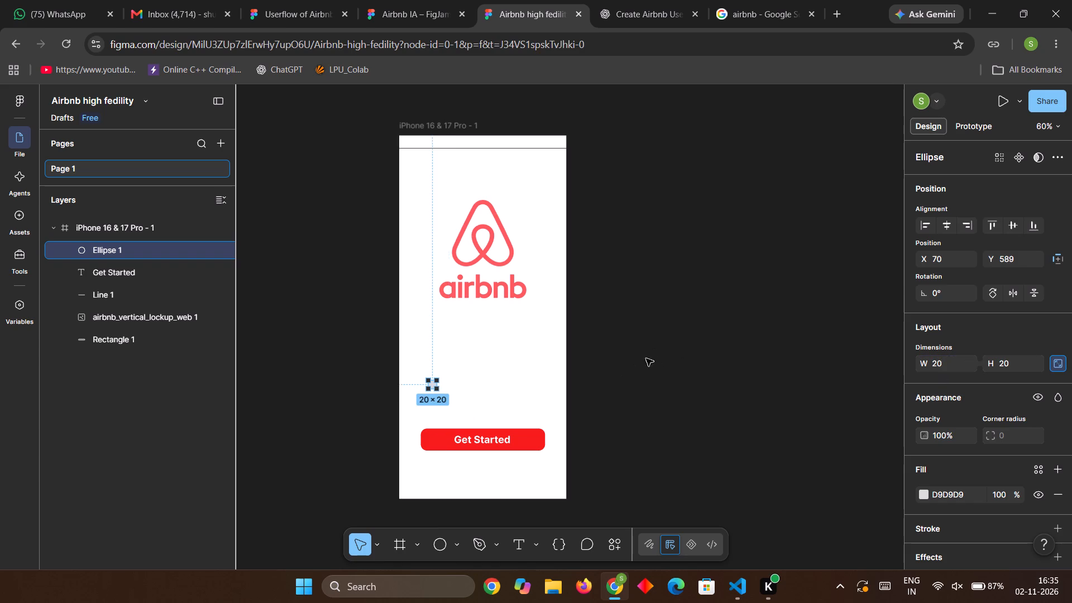
Move the small grey circle closer to the red button, to about X 94, Y 614.
left_click(430, 384)
left_click_drag(430, 384, 441, 395)
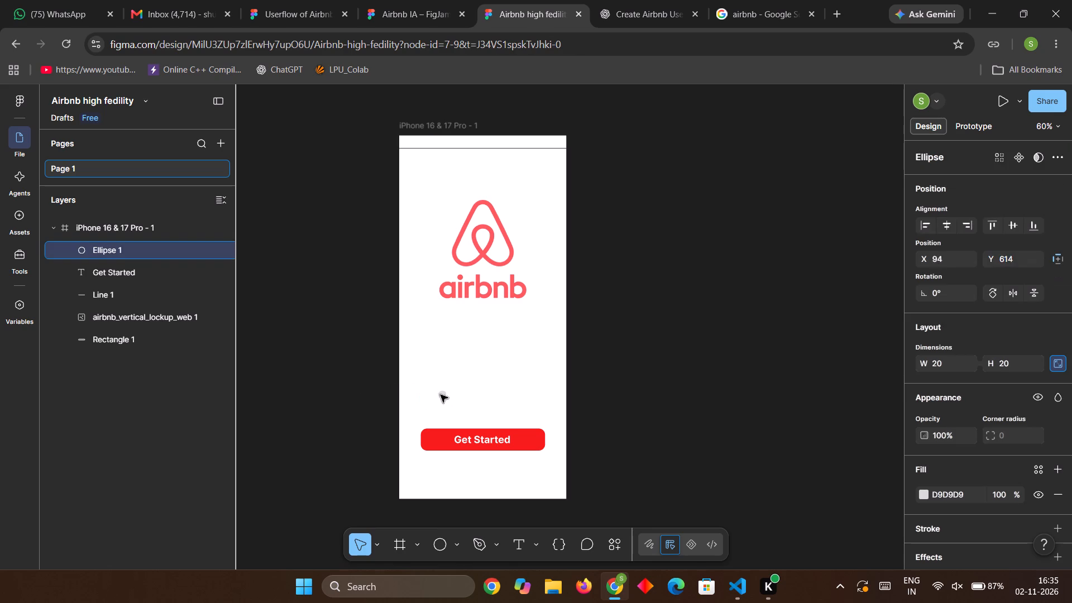
Move the small grey circle just above the red button, to about X 122, Y 663.
left_click_drag(441, 395, 451, 415)
left_click(658, 357)
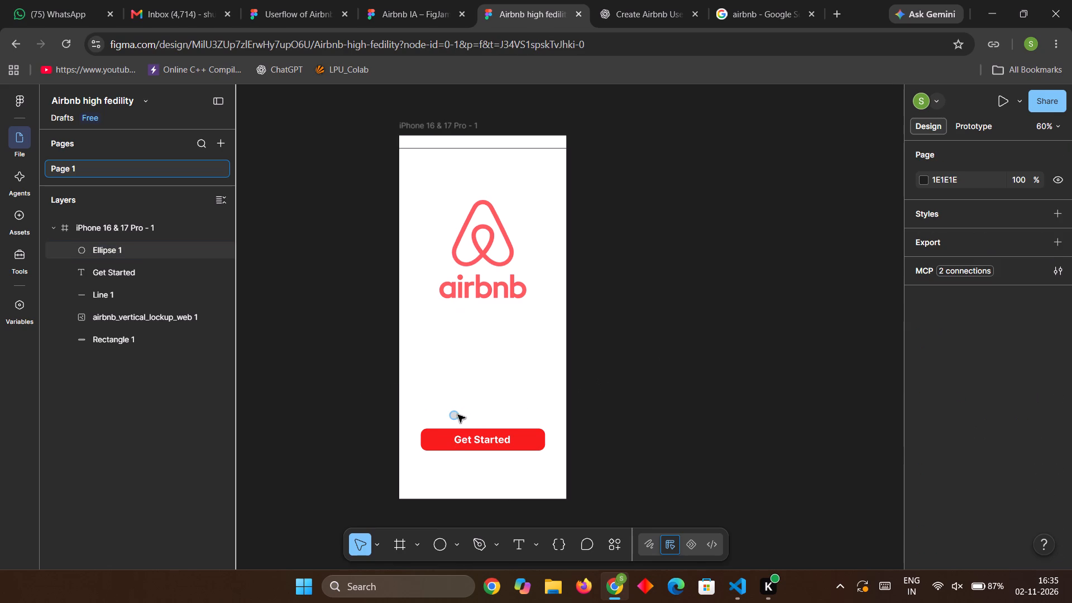
Duplicate the grey circle twice and place the copies in the same row, at about X 181 and X 271.
left_click(456, 415)
key("ctrl+d")
key("ctrl+d")
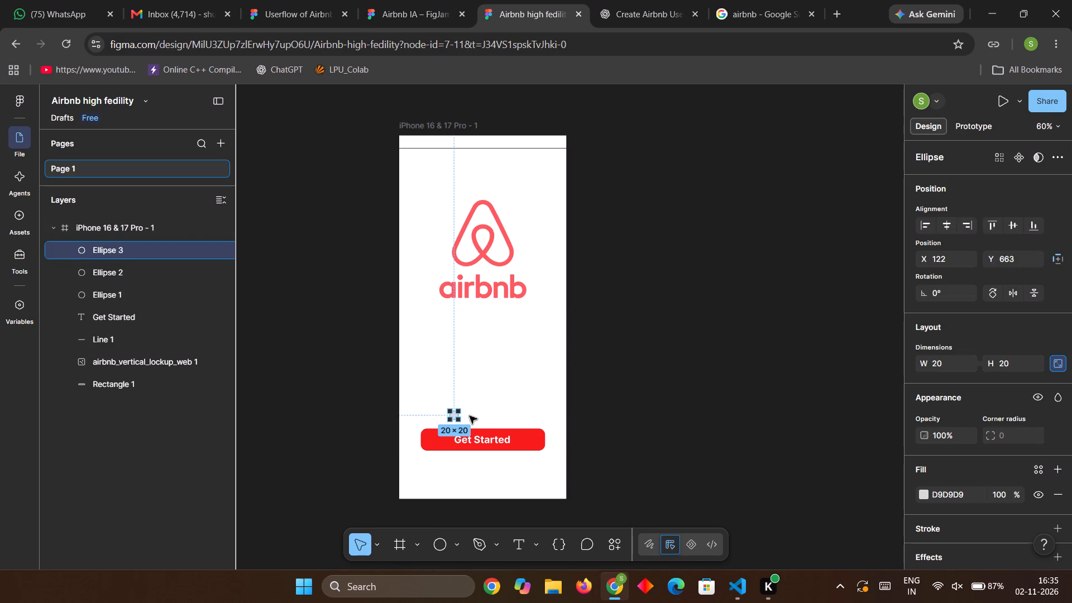
left_click_drag(456, 414, 481, 416)
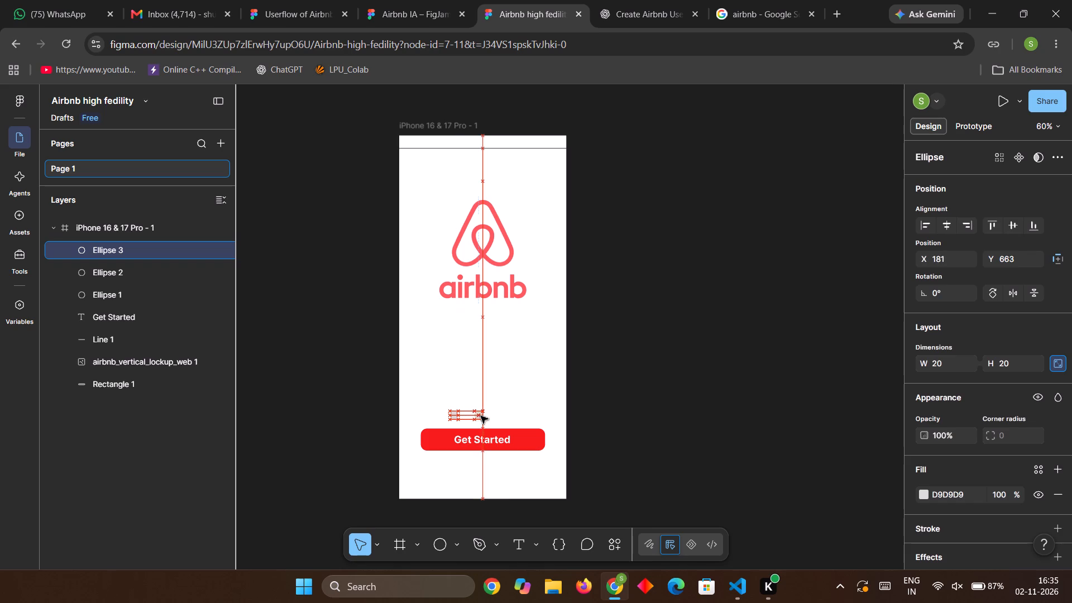
left_click(454, 418)
left_click_drag(454, 418, 502, 415)
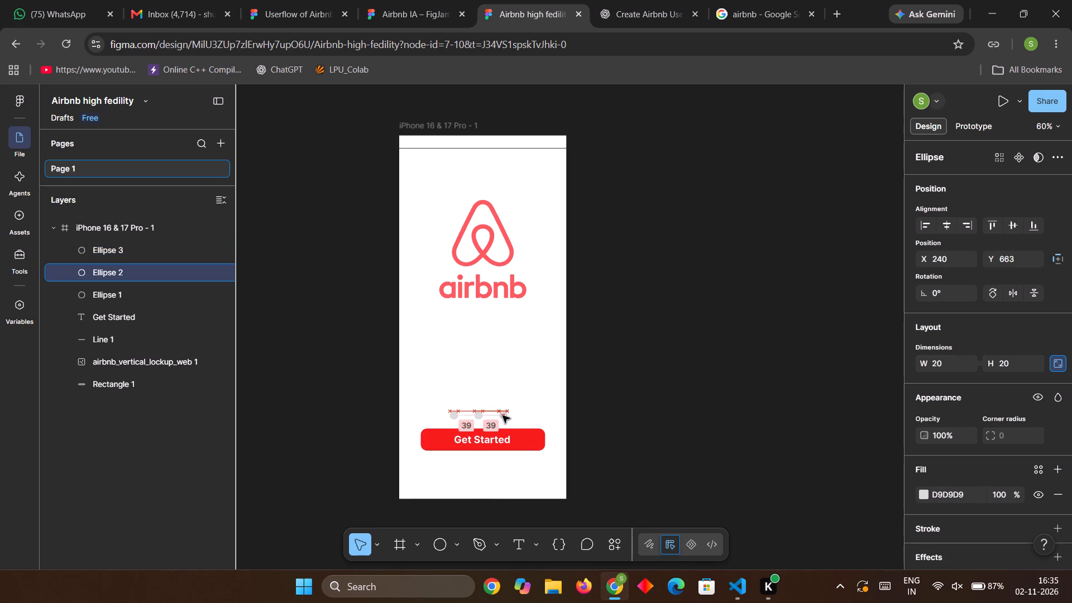
left_click_drag(502, 415, 518, 415)
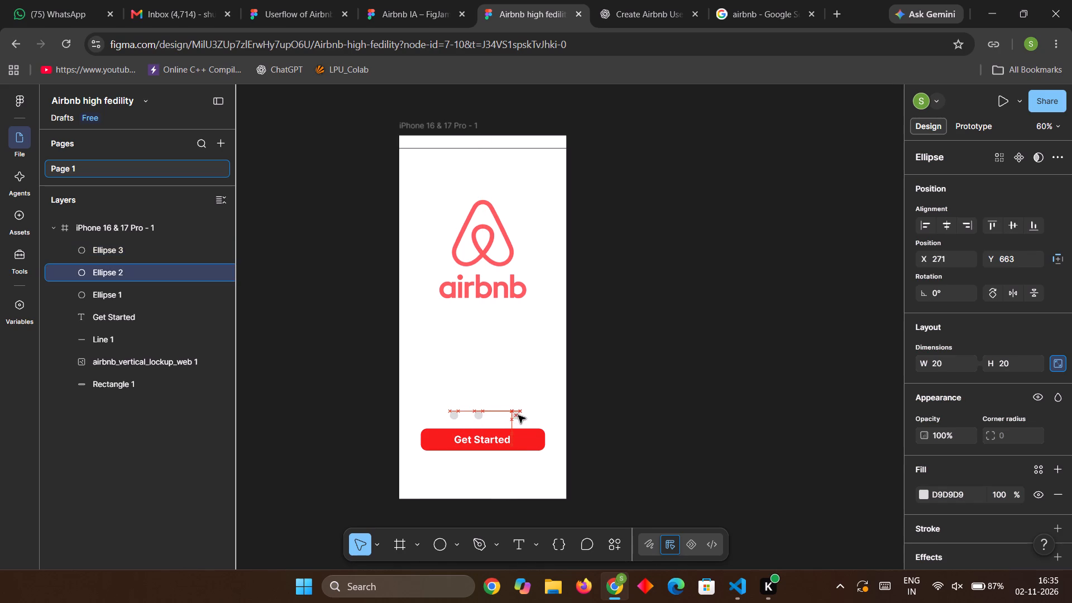
left_click_drag(518, 415, 518, 415)
Space the three circles evenly around the frame's centre line, with the outer ones at about X 132 and X 250.
left_click(481, 416)
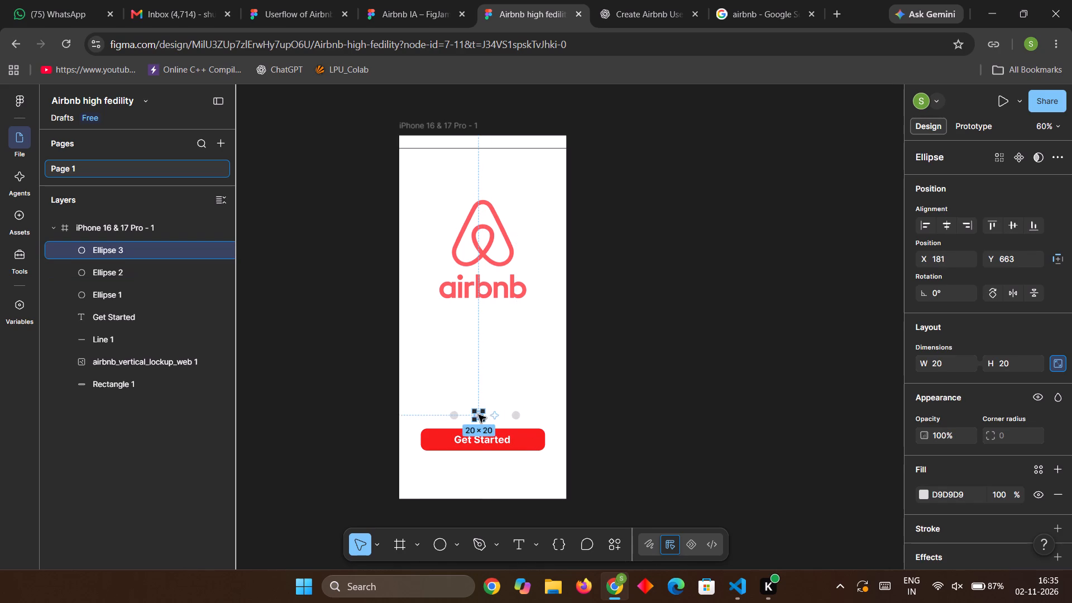
left_click_drag(477, 415, 484, 415)
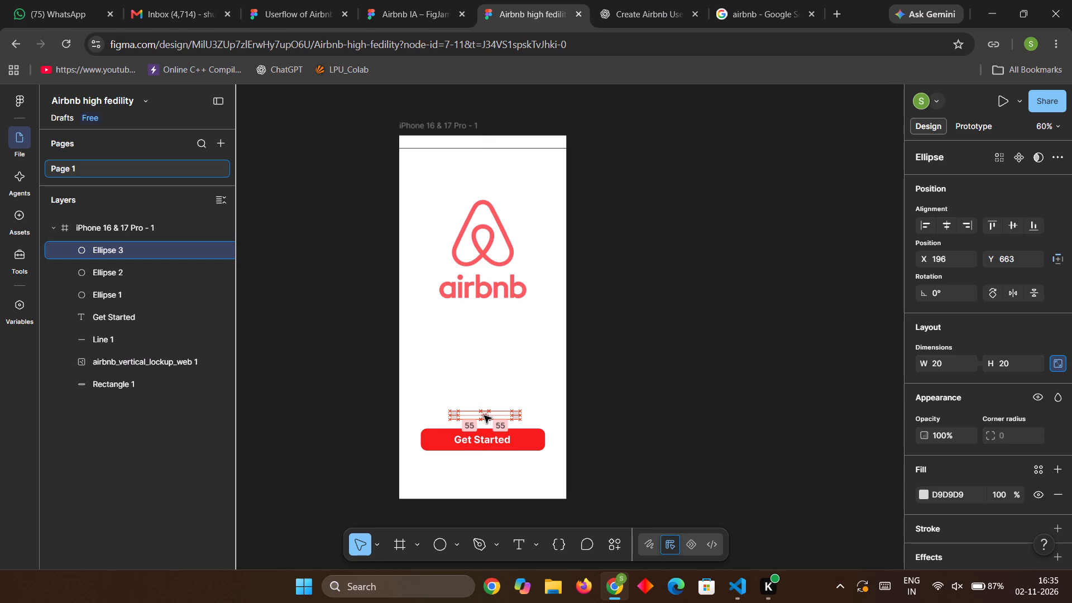
left_click_drag(484, 415, 482, 415)
left_click(651, 396)
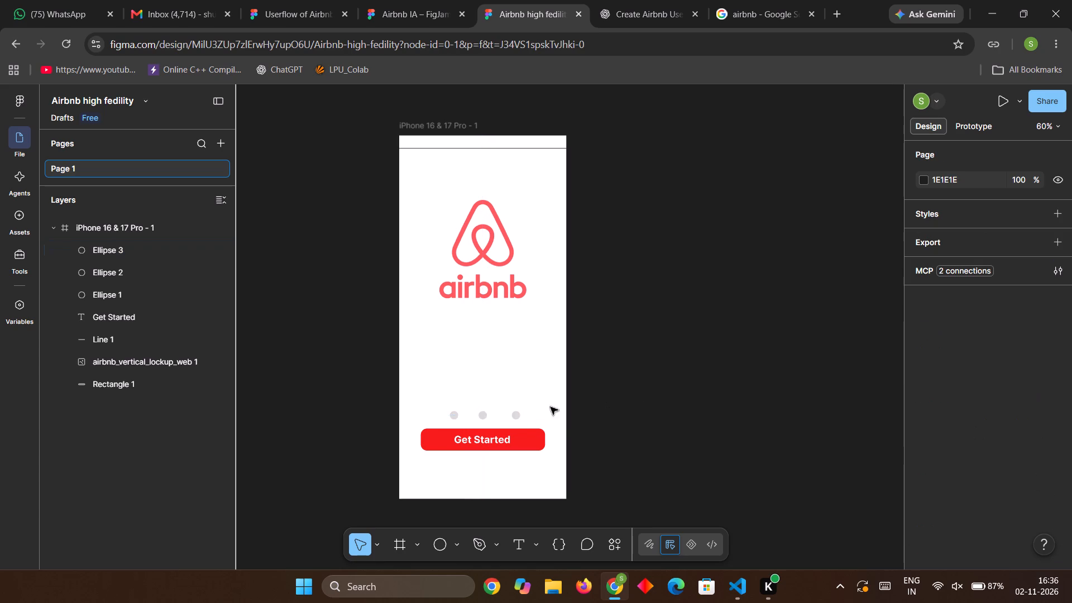
left_click_drag(456, 415, 463, 415)
left_click_drag(516, 417, 511, 417)
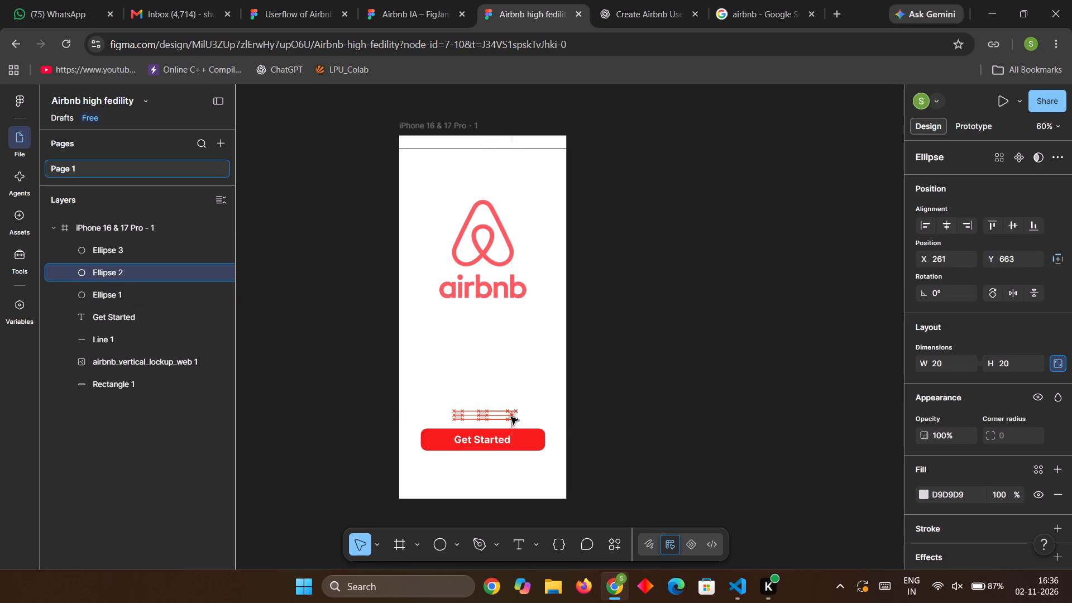
left_click(635, 388)
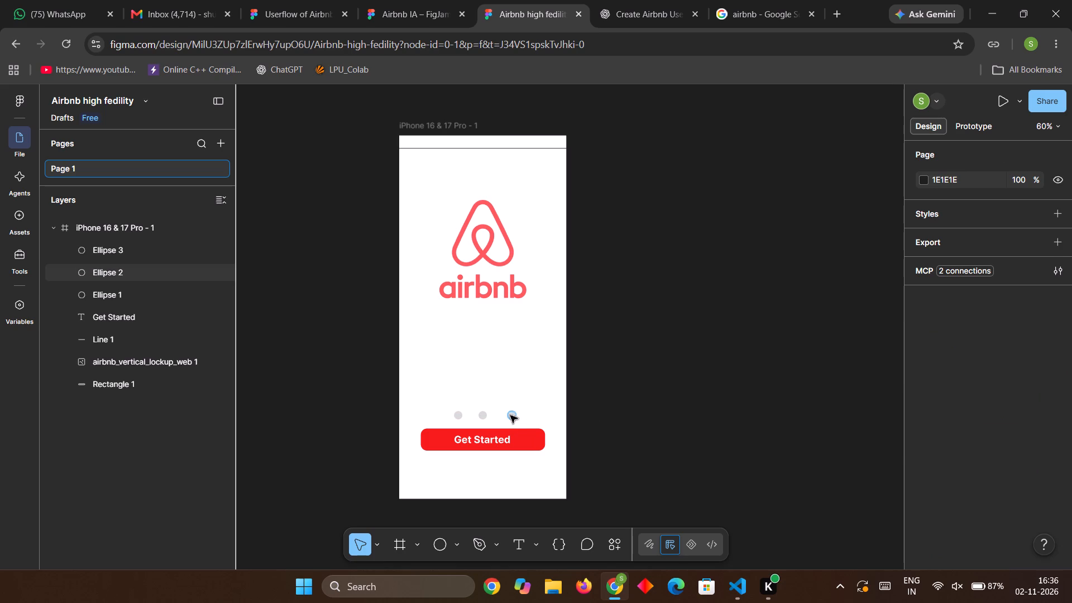
left_click(510, 415)
left_click_drag(513, 415, 506, 416)
left_click(722, 370)
left_click(639, 0)
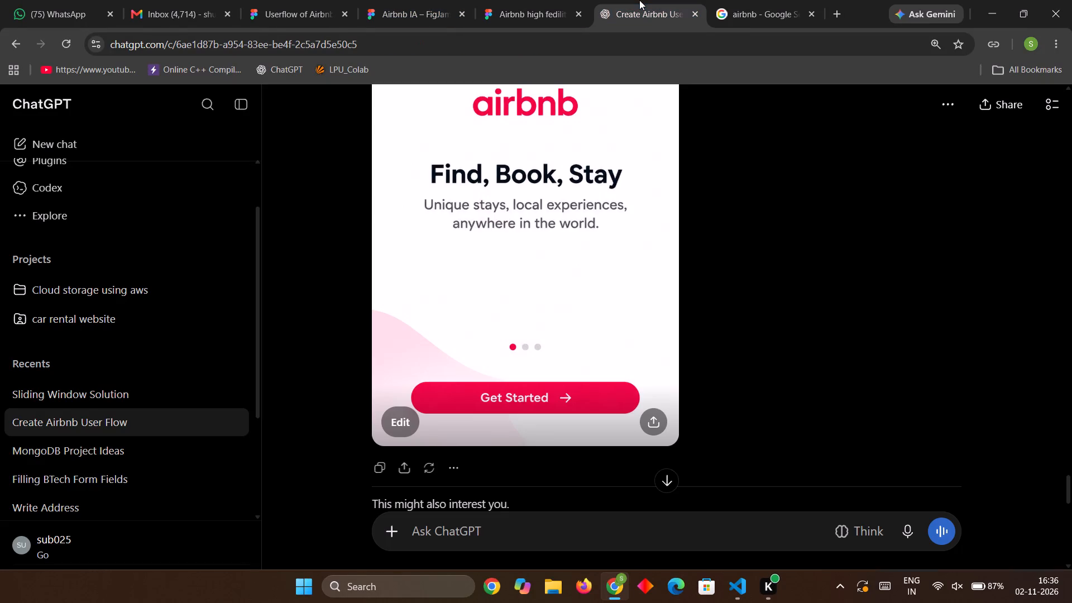
left_click(539, 0)
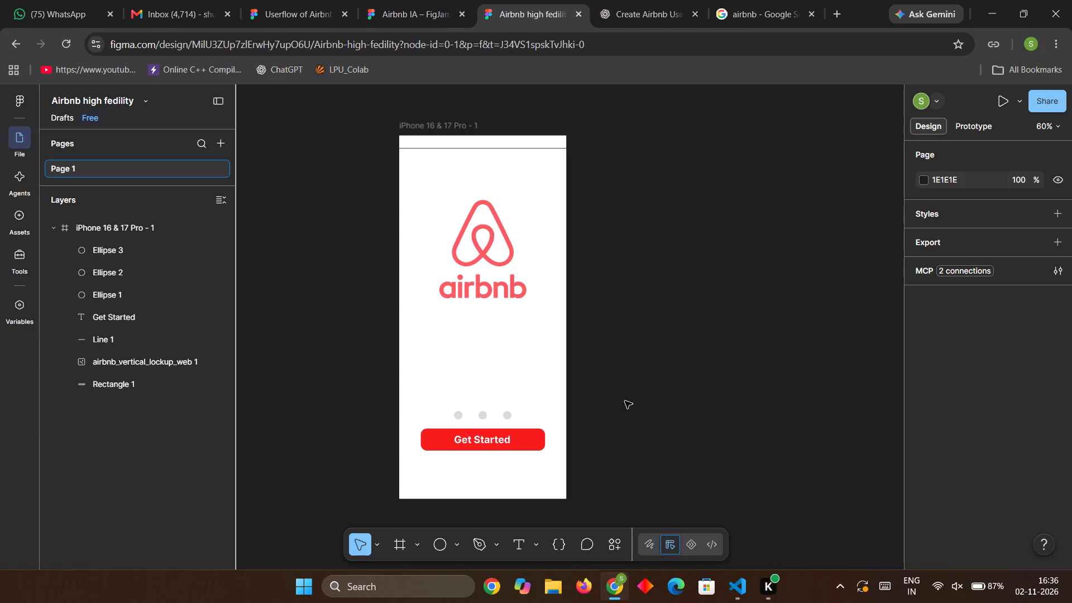
left_click(625, 401)
left_click(511, 417)
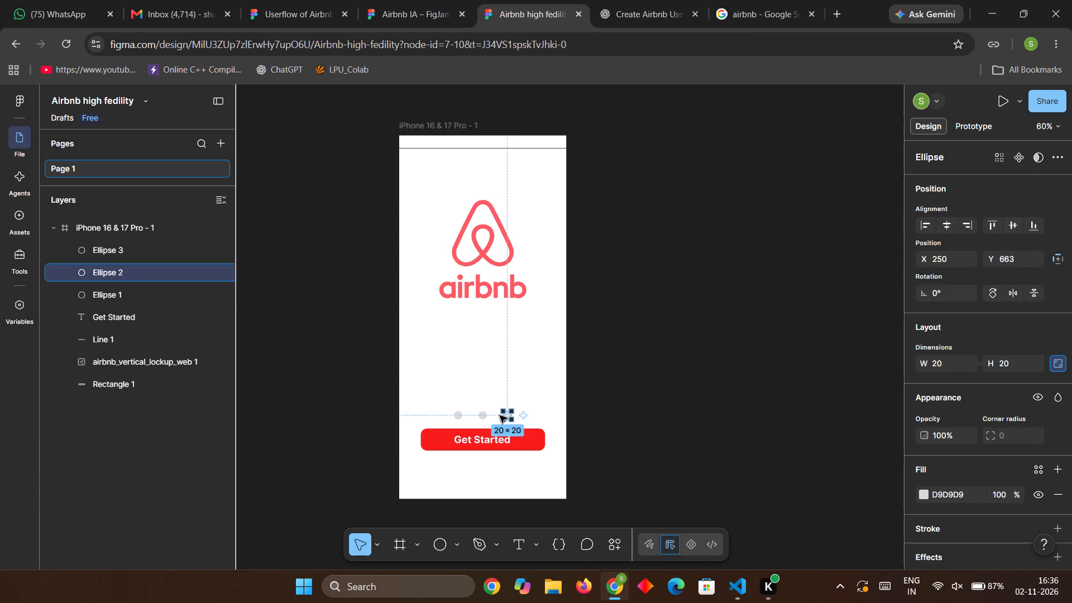
left_click(460, 417)
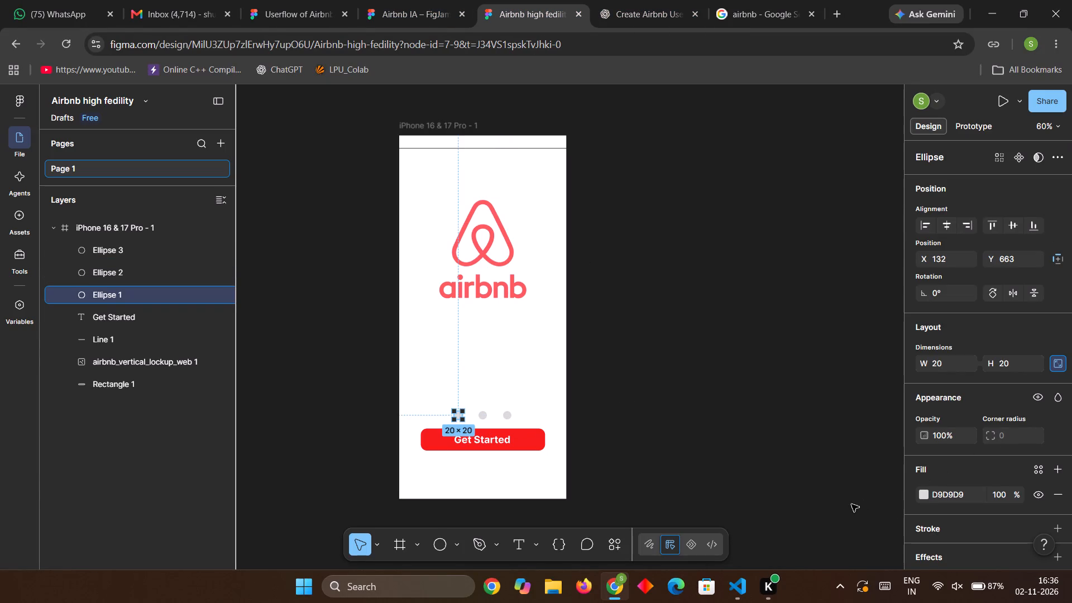
scroll(983, 480, "down", 2)
left_click(924, 428)
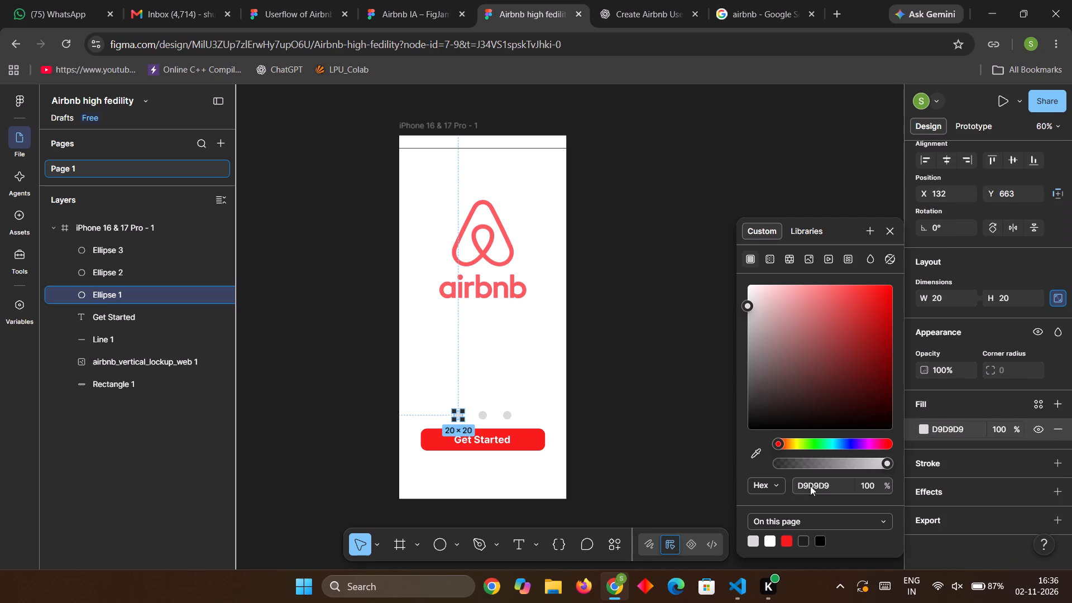
left_click(753, 457)
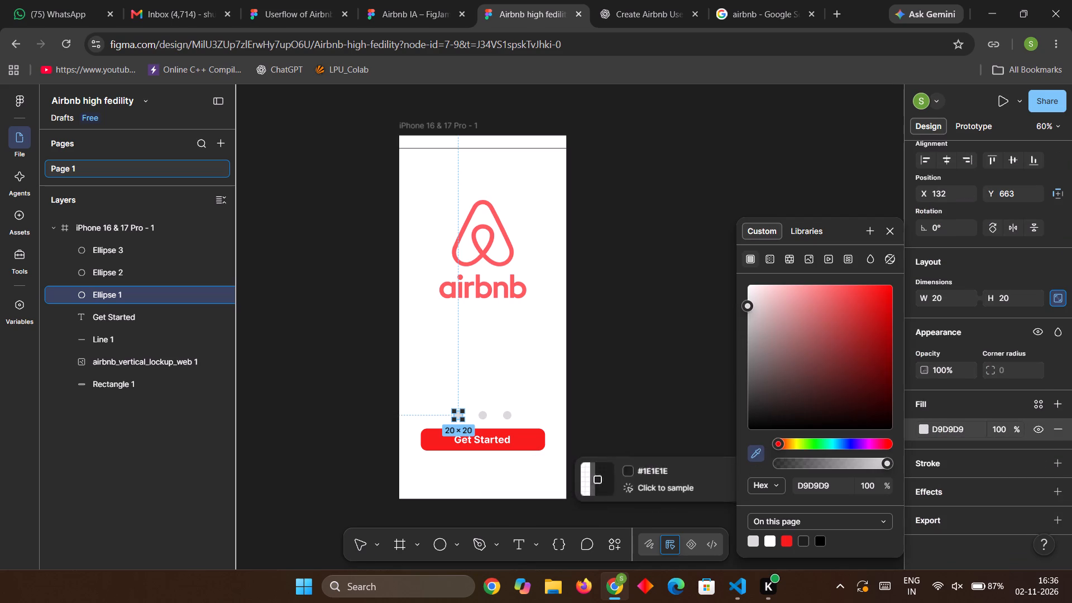
left_click(535, 438)
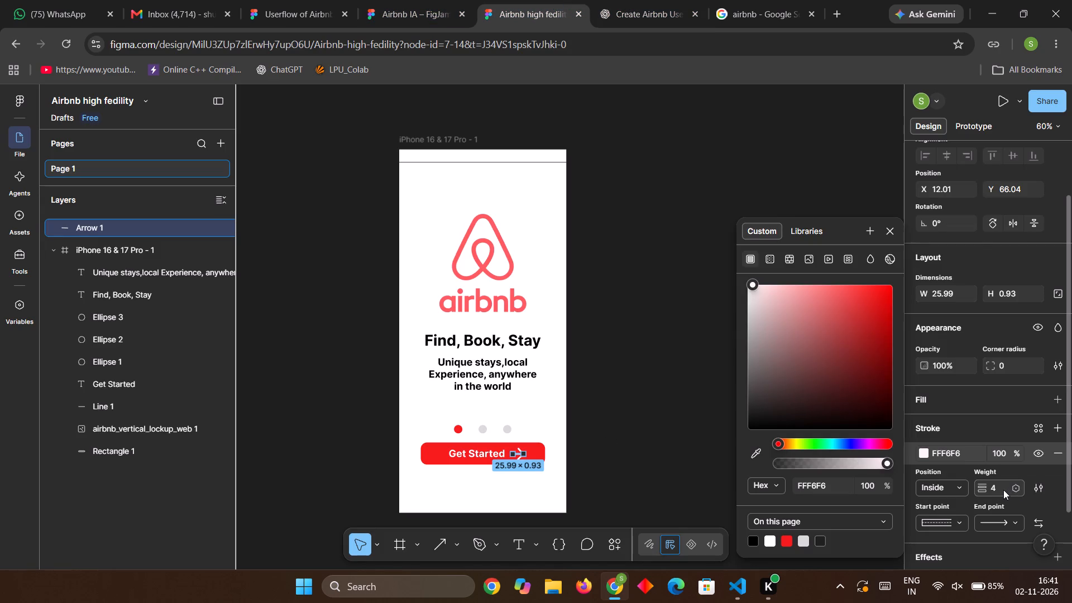
key("3")
key("Return")
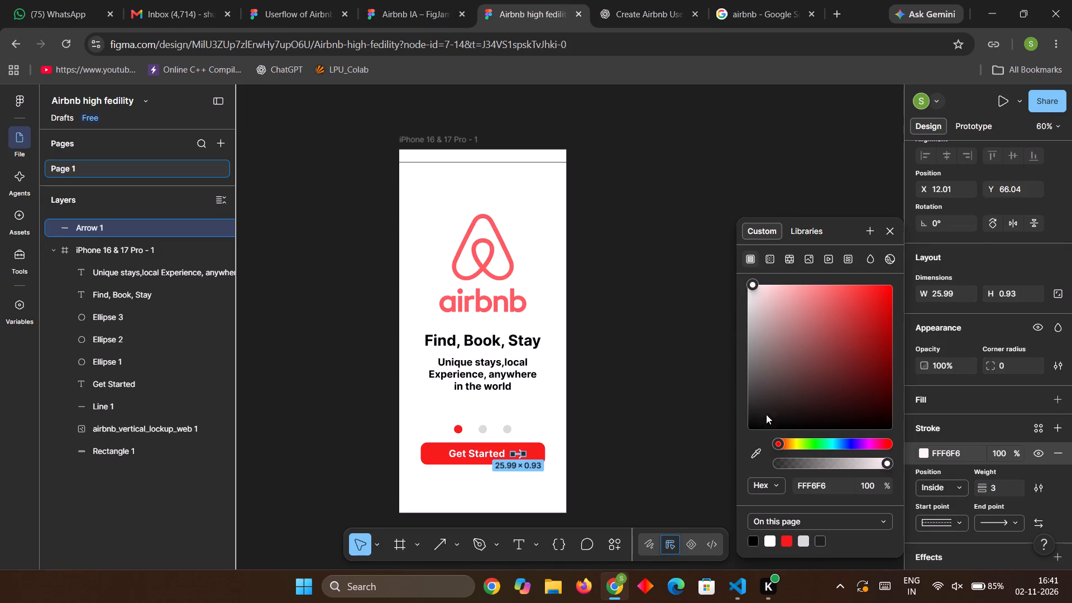
left_click(641, 384)
Fine-tune the arrow's vertical position to about Y 65 so it lines up with the Get Started text.
left_click(522, 454)
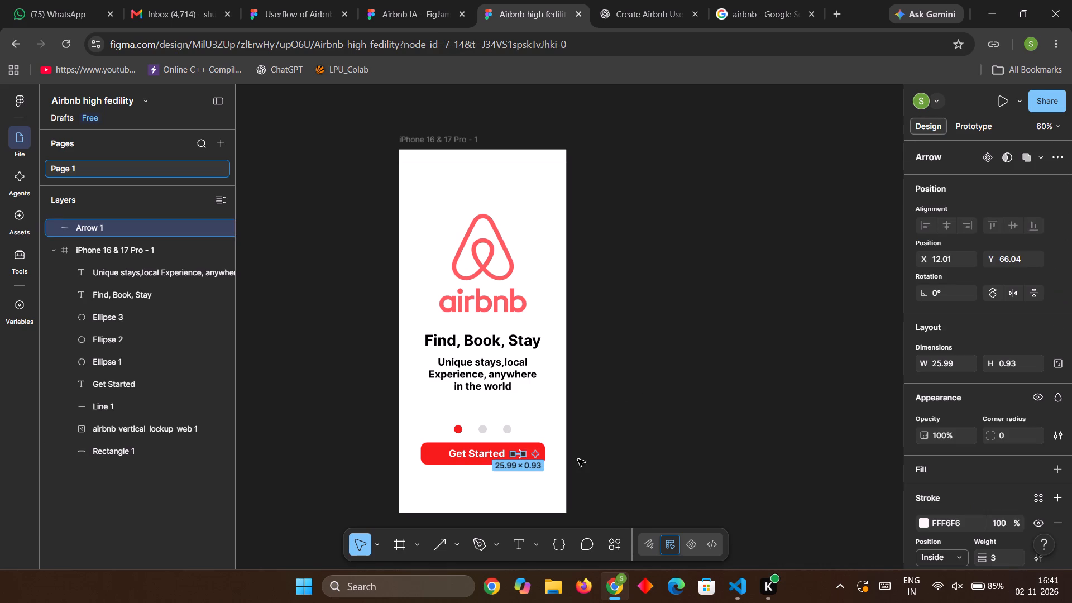
key("Up")
key("Up")
key("Up")
key("Up")
key("Up")
key("Down")
key("Down")
key("Down")
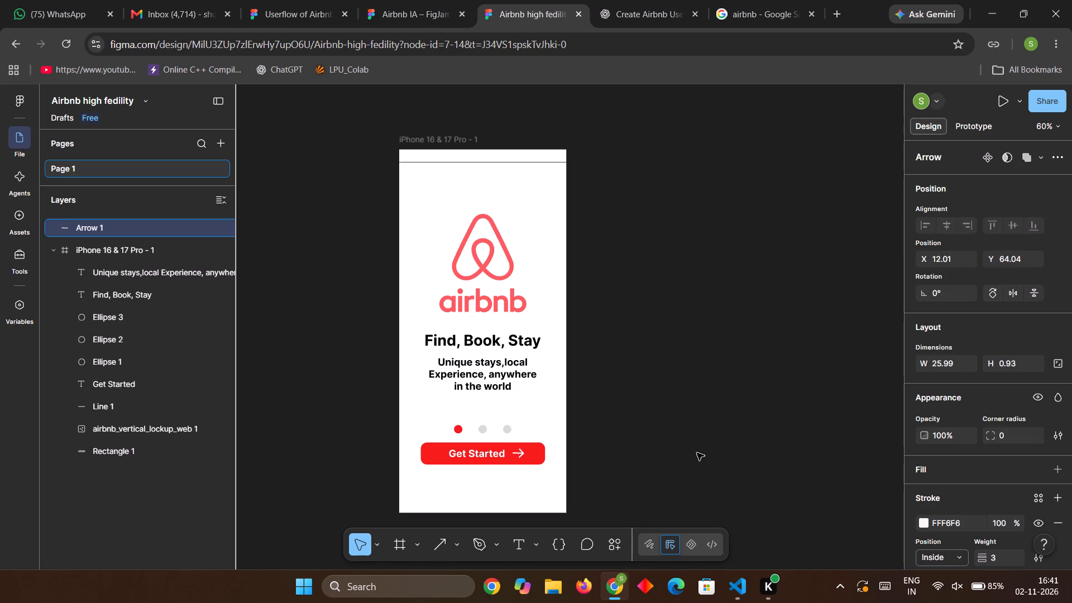
key("Down")
key("Up")
key("Down")
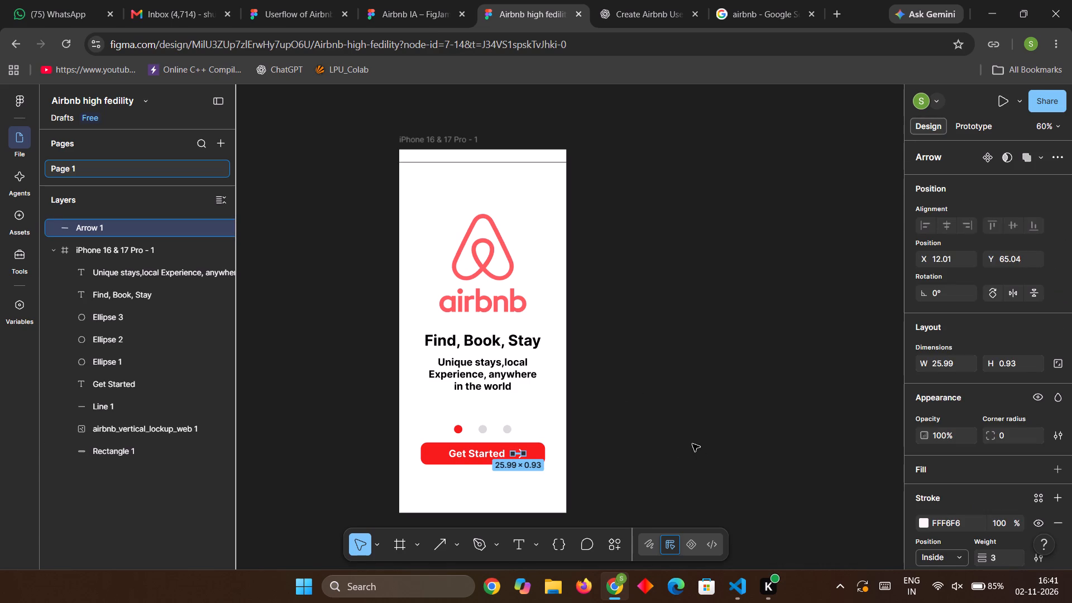
left_click(699, 442)
Nudge the Get Started text 7 px right, closer to the arrow.
left_click(471, 458)
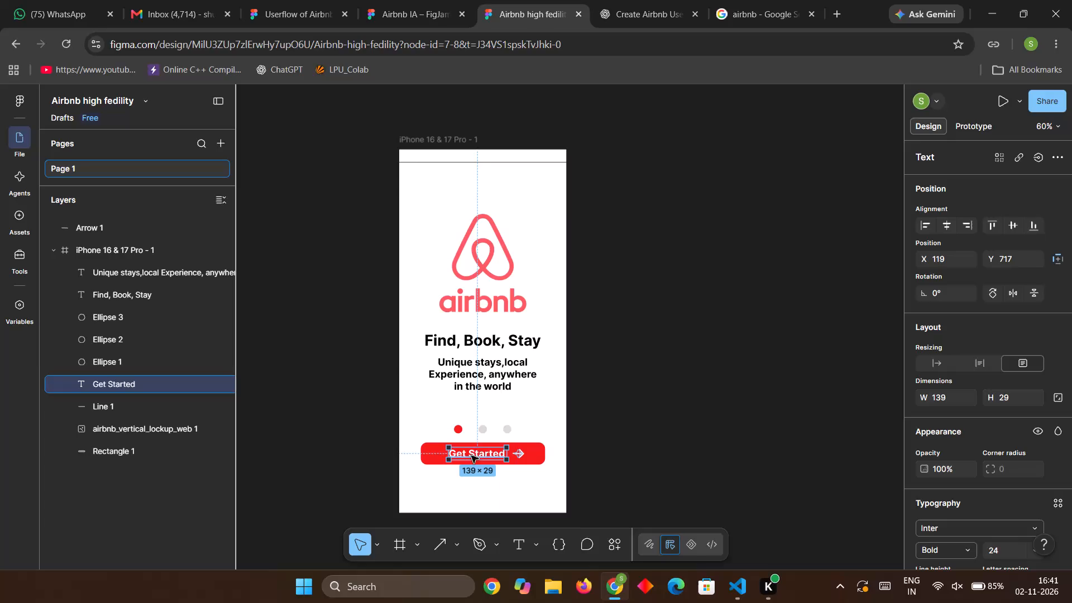
key("Right")
key("Right")
key("Right")
key("Right")
key("Right")
key("Right")
key("Right")
left_click(607, 405)
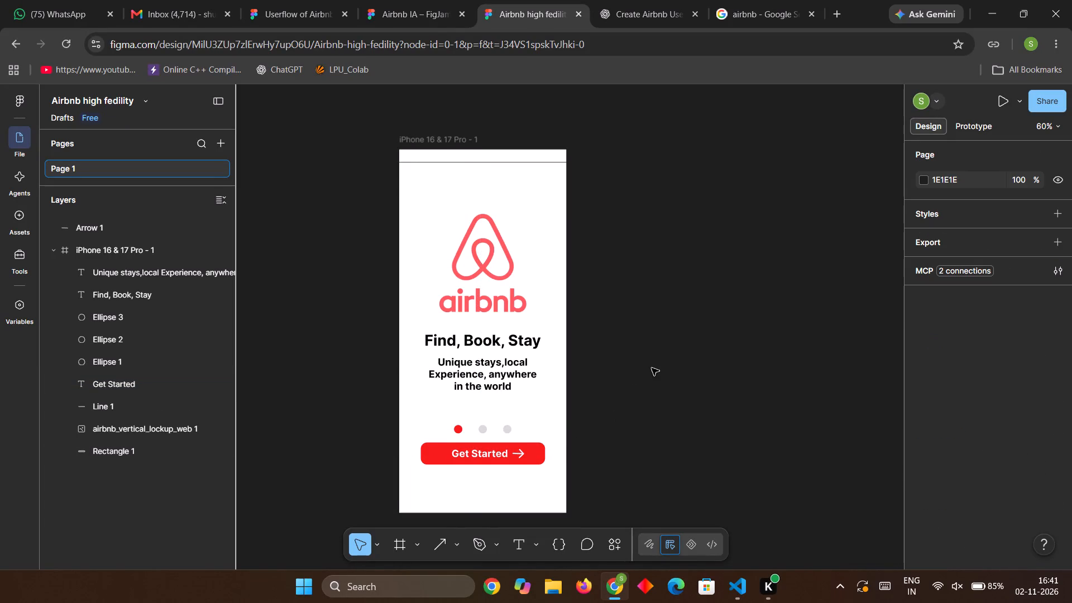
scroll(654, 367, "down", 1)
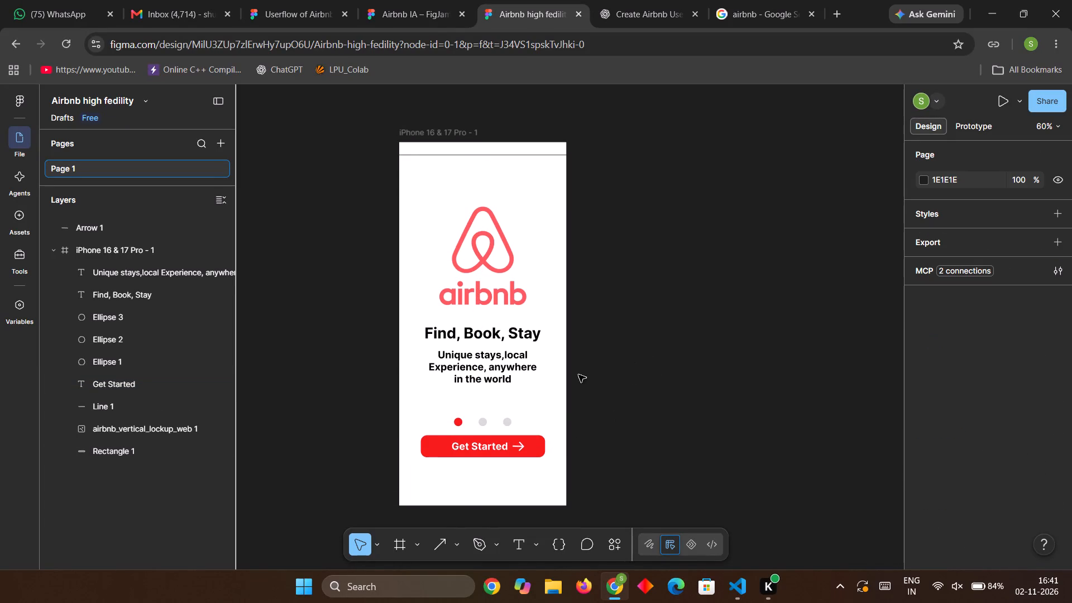
Nudge the red page dot about 17 px right, closer to the middle grey dot.
left_click(460, 424)
key("Right")
key("Right")
key("Right")
key("Right")
key("Right")
key("Right")
key("Right")
key("Right")
key("Right")
key("Right")
key("Right")
key("Right")
key("Right")
key("Right")
key("Right")
key("Right")
key("Right")
key("Right")
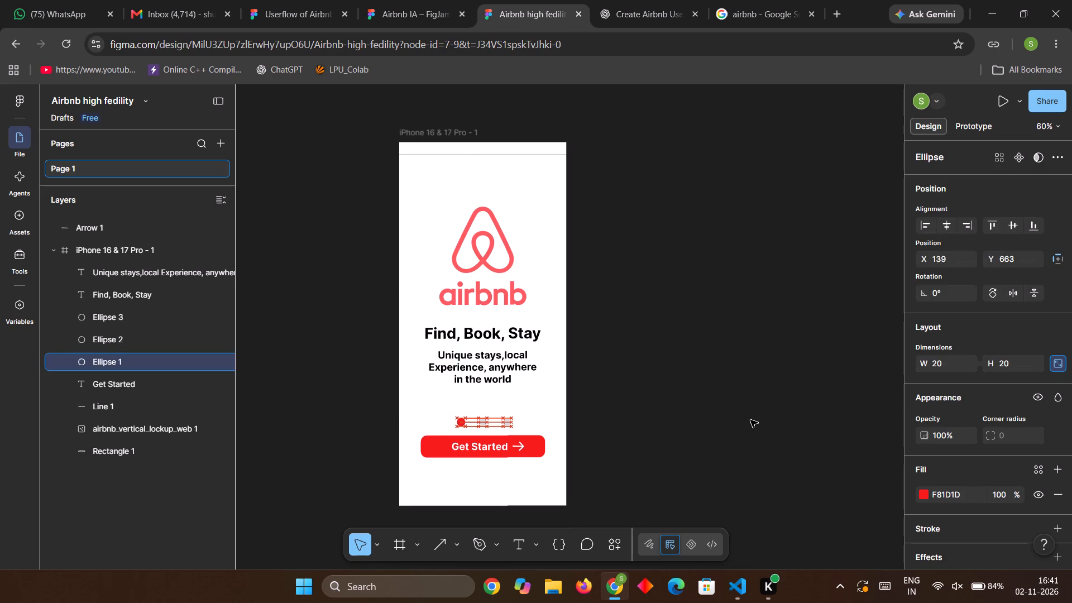
key("Left")
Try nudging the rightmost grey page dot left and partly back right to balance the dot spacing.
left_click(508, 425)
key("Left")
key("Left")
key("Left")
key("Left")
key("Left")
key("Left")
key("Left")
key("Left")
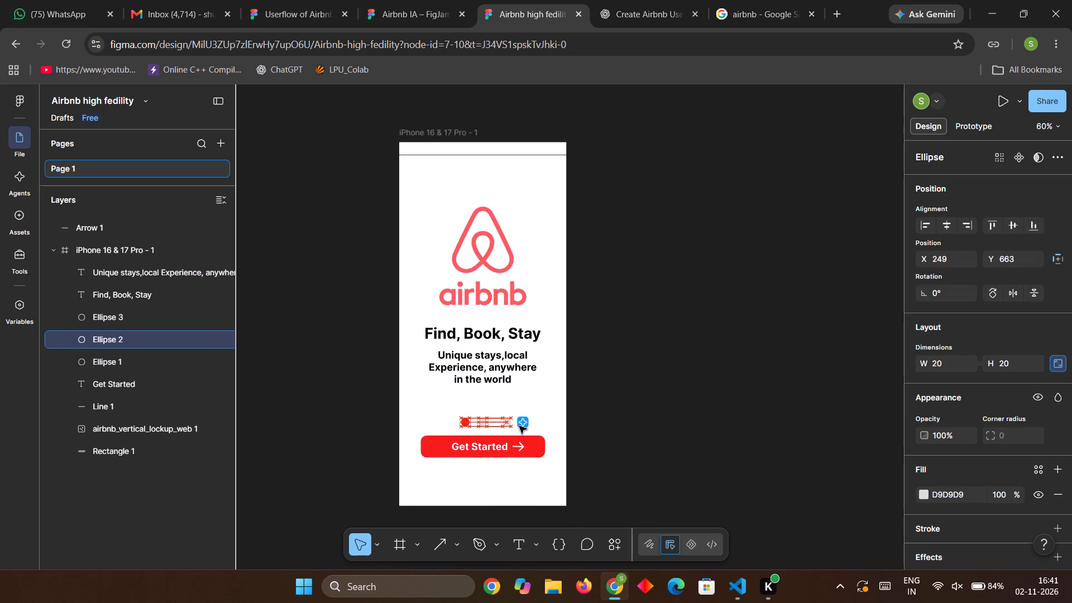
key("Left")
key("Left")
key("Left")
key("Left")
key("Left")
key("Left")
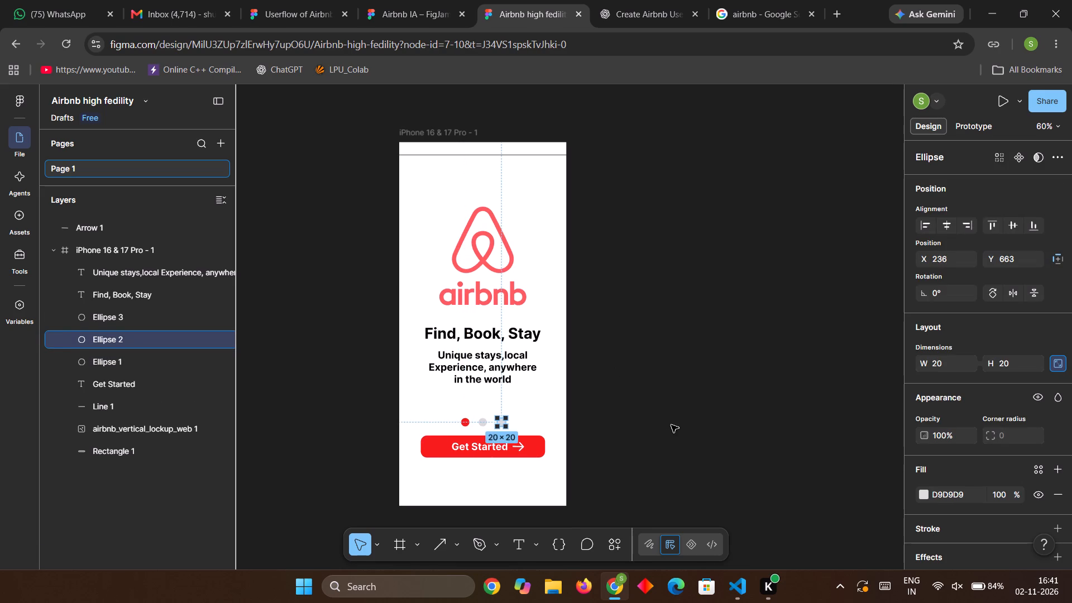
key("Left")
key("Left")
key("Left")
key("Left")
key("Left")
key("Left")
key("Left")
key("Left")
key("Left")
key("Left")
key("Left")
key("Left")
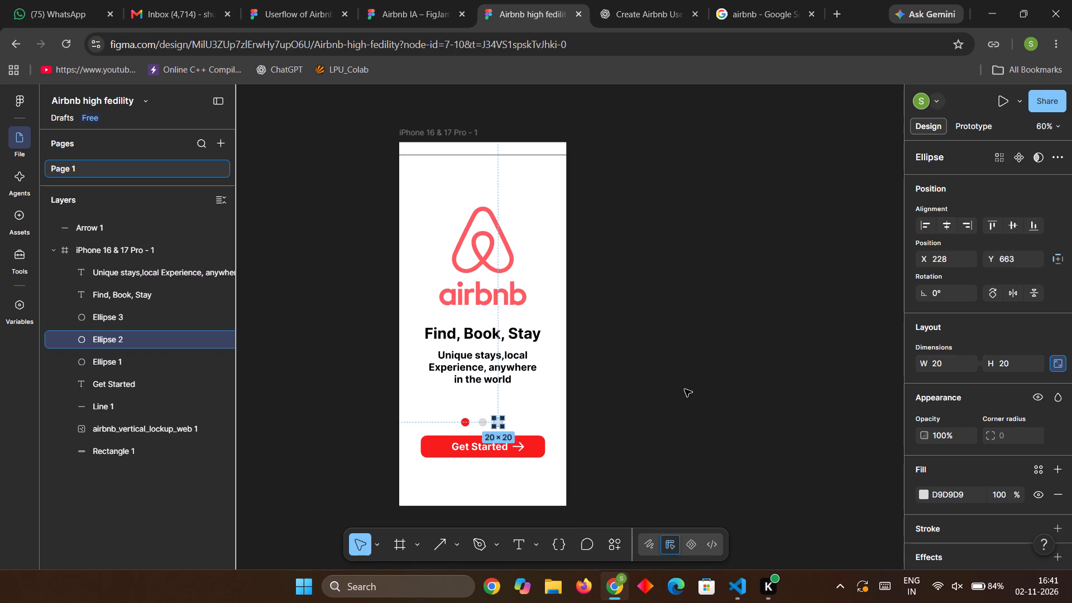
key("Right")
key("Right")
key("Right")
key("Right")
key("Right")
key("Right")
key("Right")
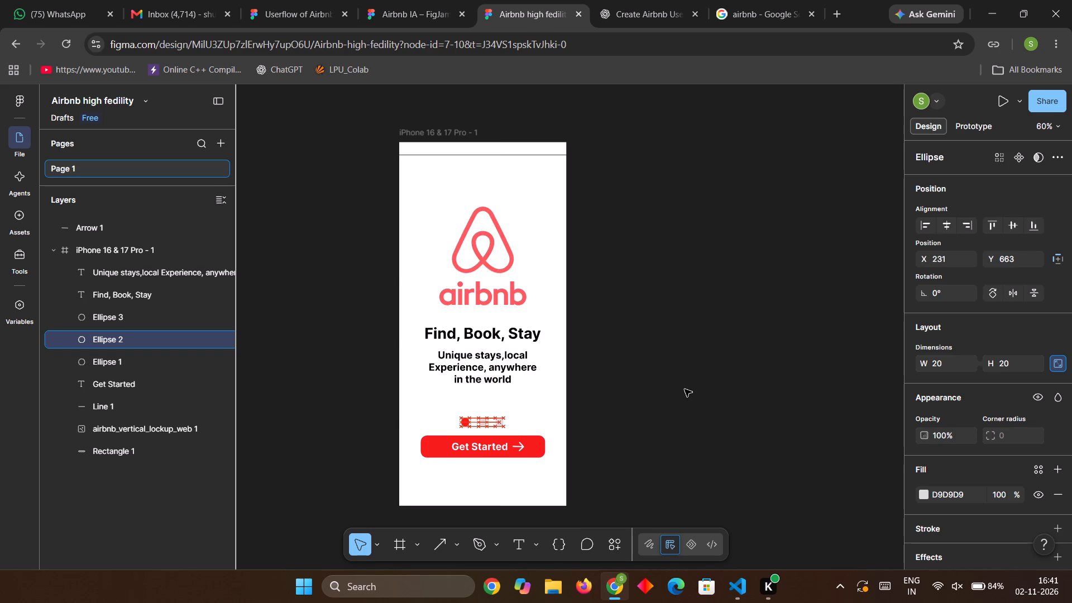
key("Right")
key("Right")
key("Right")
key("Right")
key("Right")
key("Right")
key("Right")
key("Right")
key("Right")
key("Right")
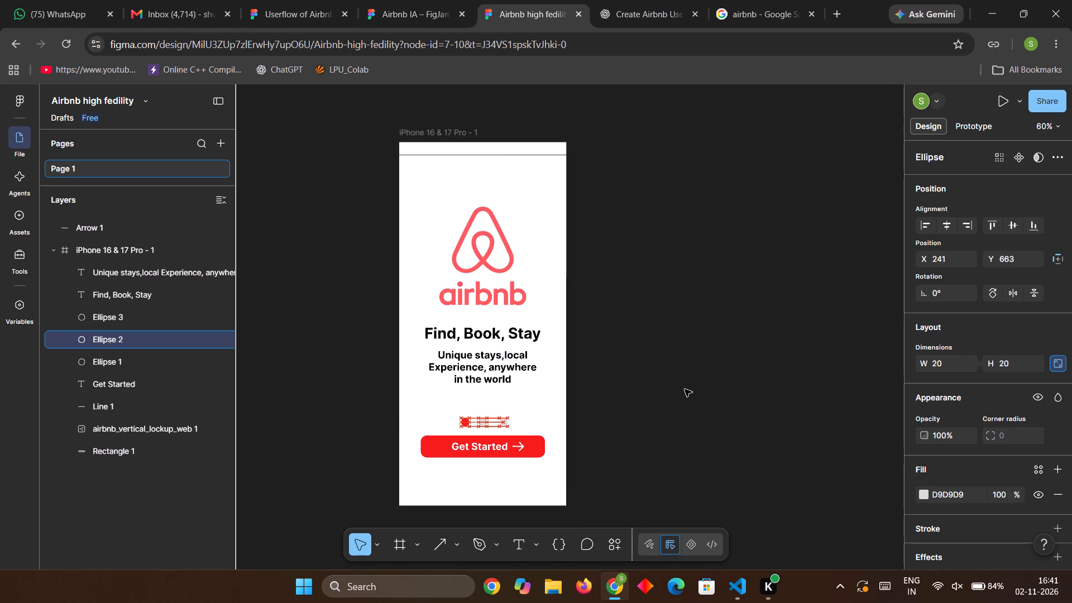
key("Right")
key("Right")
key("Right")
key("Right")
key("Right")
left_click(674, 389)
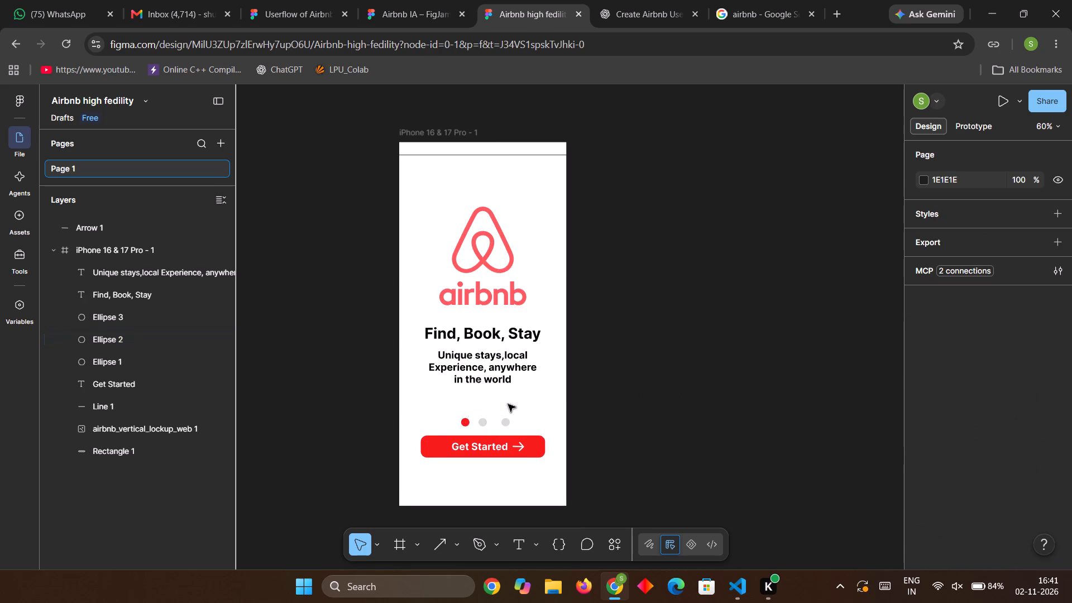
Move the rightmost grey page dot to about X 233, keeping Y 663, so the three dots have equal 22 px gaps.
left_click(505, 422)
left_click_drag(506, 422, 500, 422)
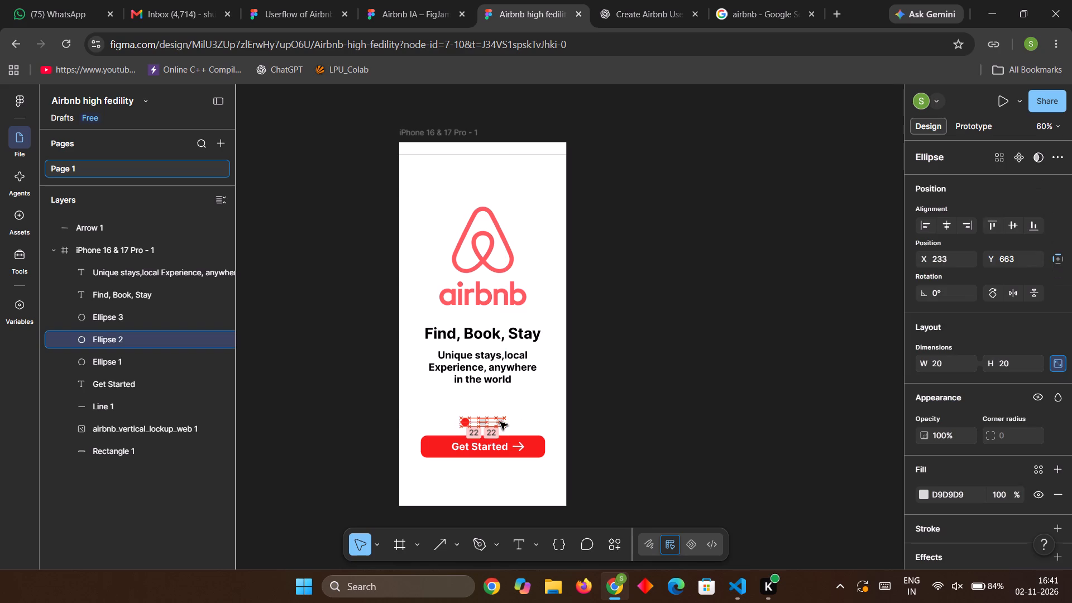
left_click_drag(500, 422, 500, 422)
left_click(627, 370)
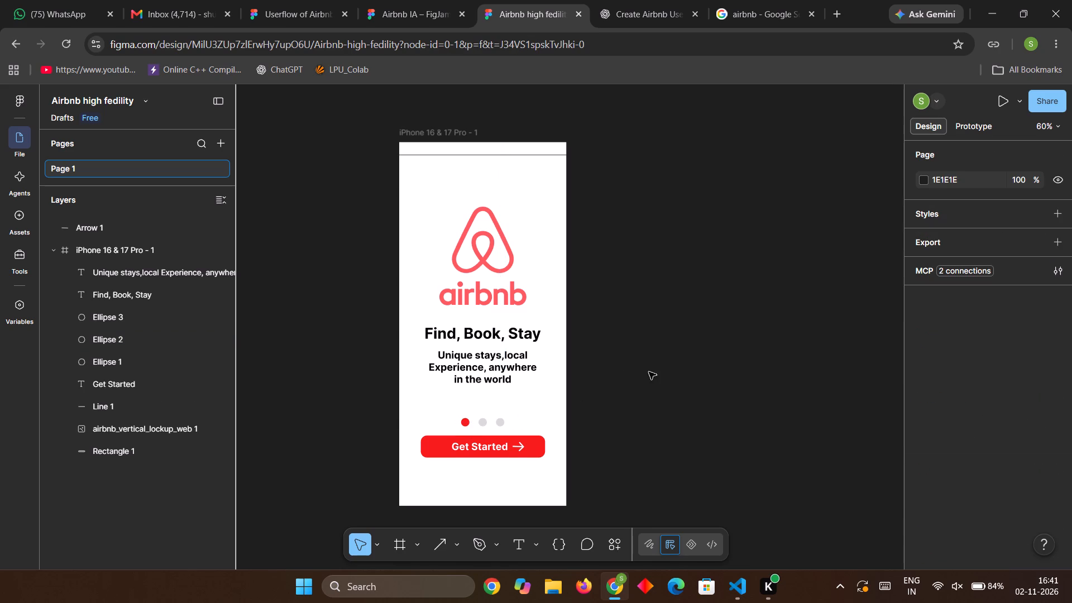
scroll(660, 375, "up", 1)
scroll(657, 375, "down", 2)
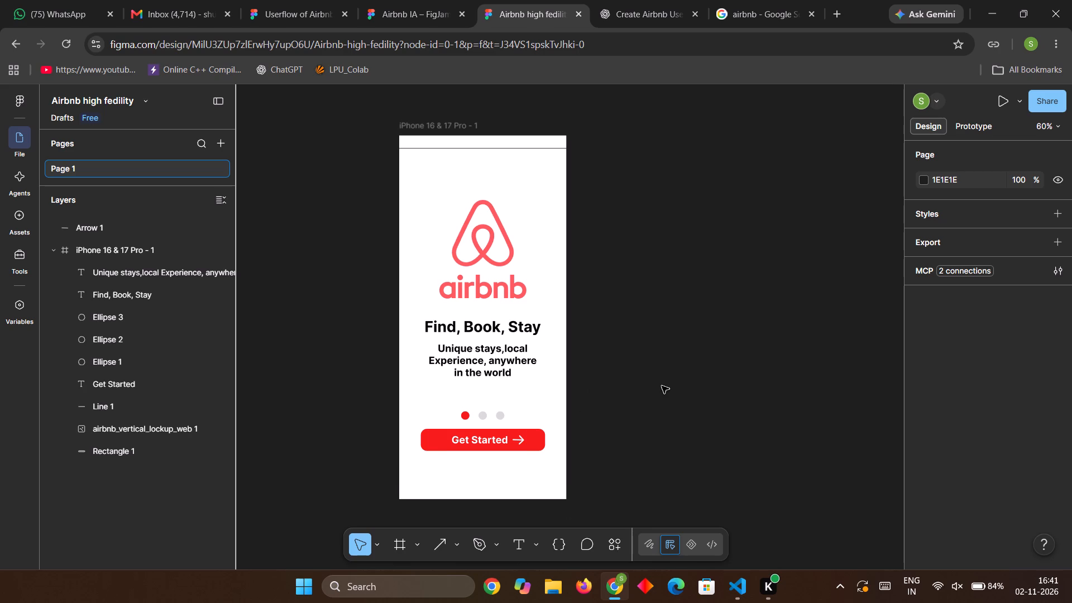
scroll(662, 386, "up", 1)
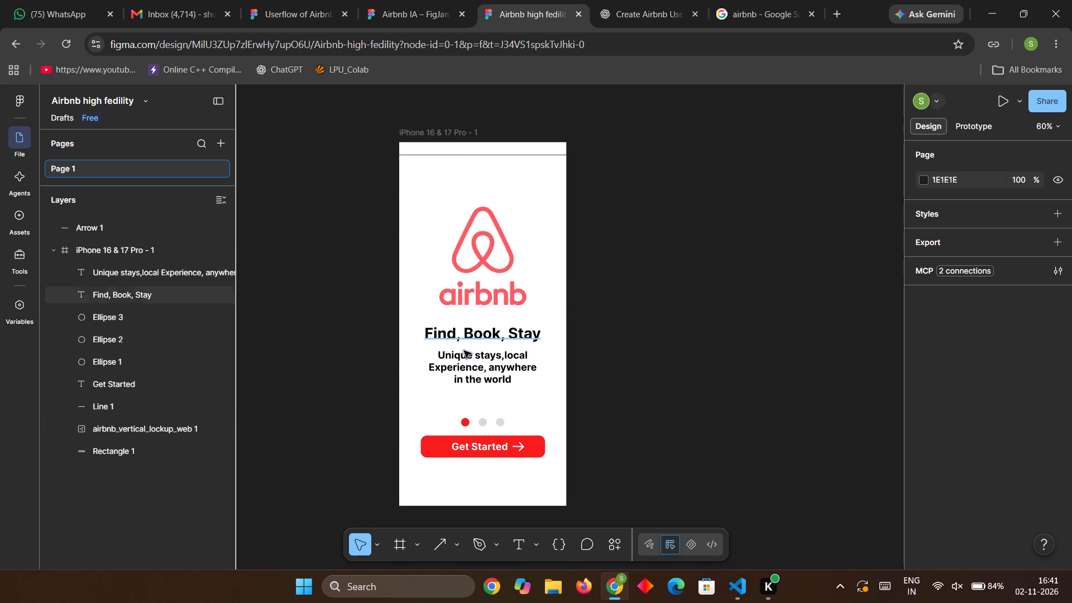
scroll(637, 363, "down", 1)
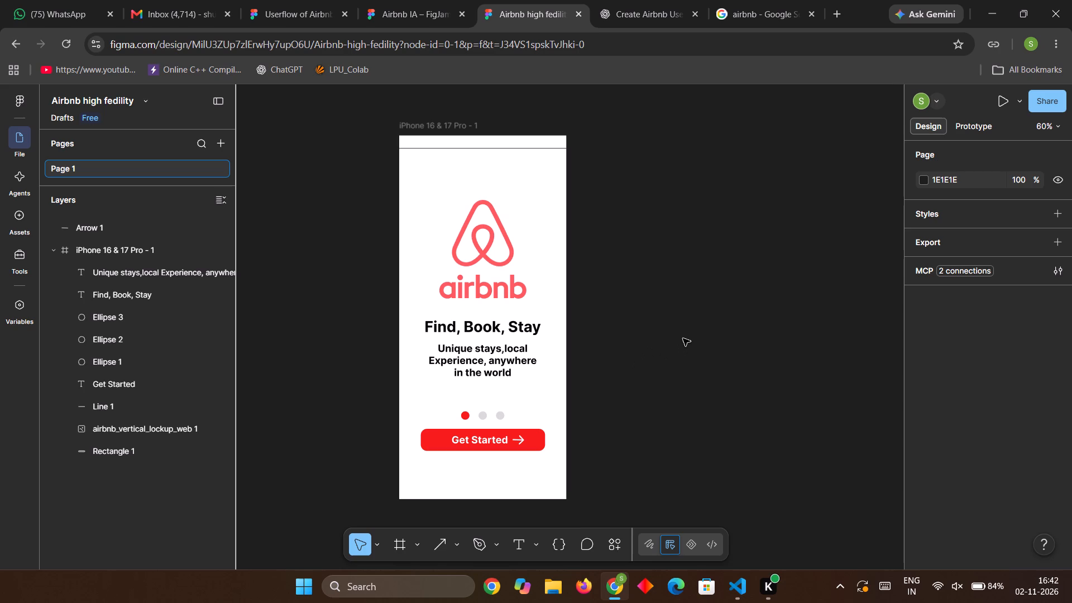
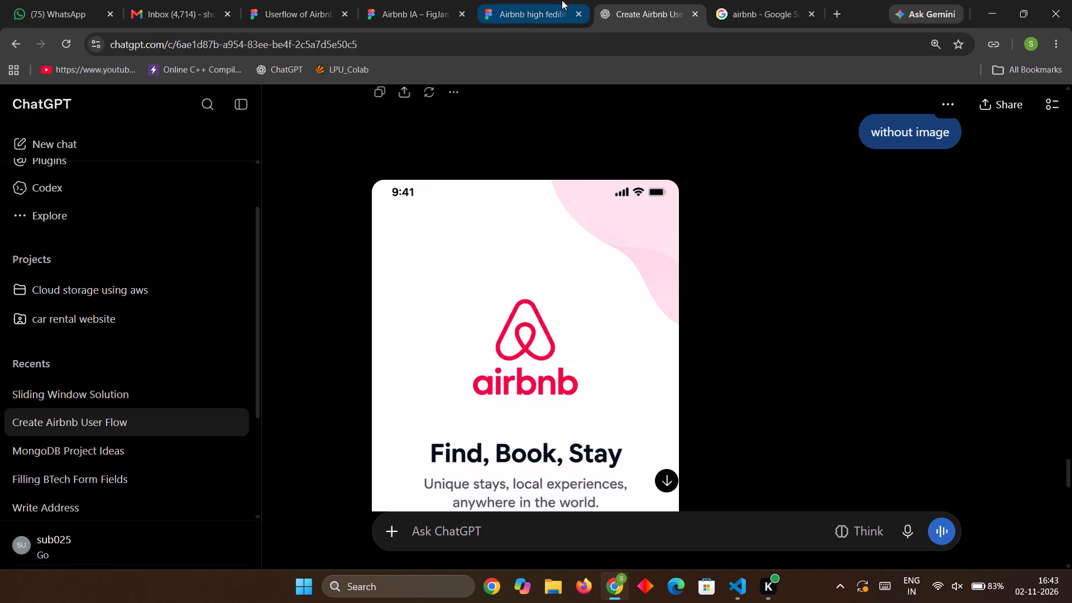
left_click(546, 0)
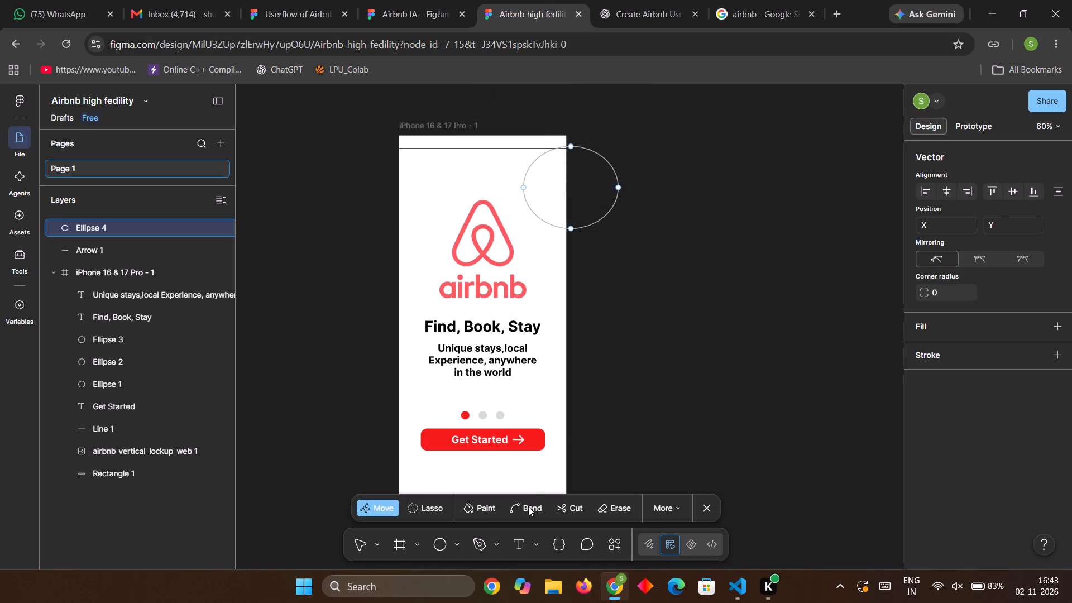
left_click(561, 508)
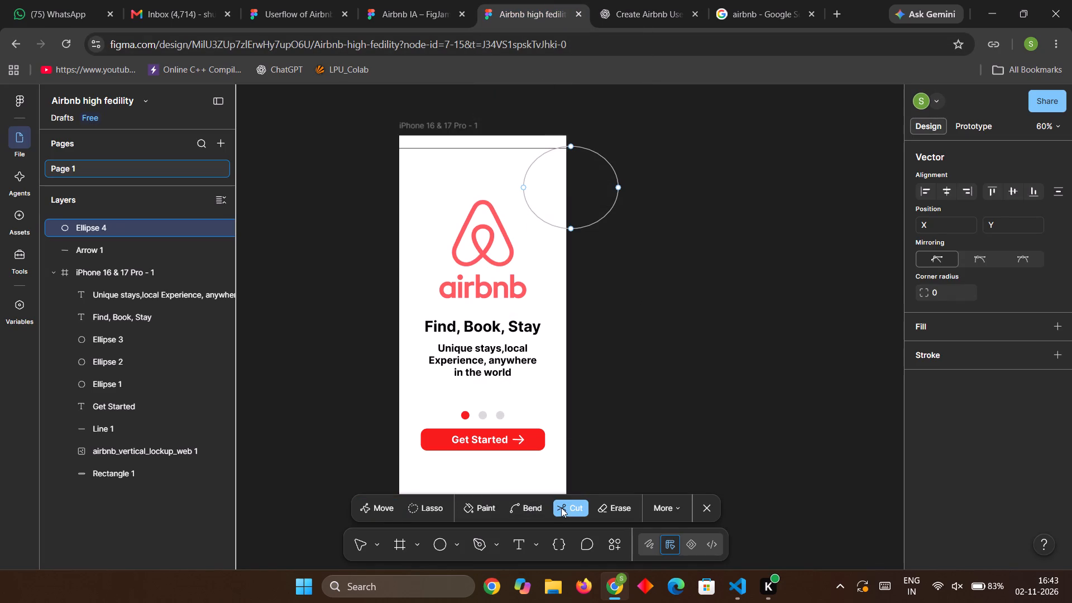
left_click(571, 230)
left_click(573, 227)
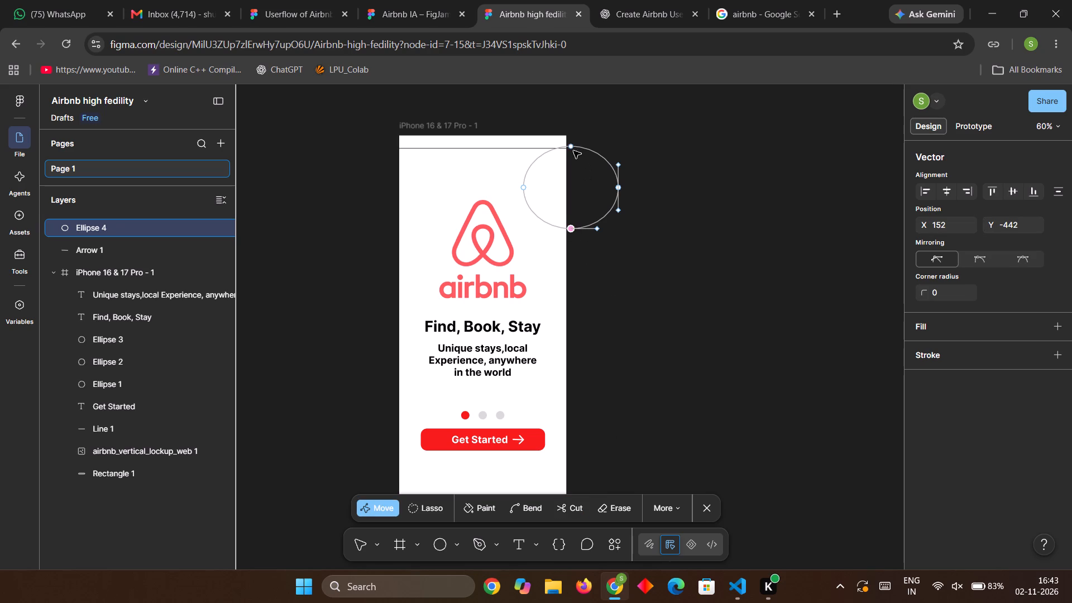
left_click(572, 149)
left_click(571, 146)
left_click(651, 264)
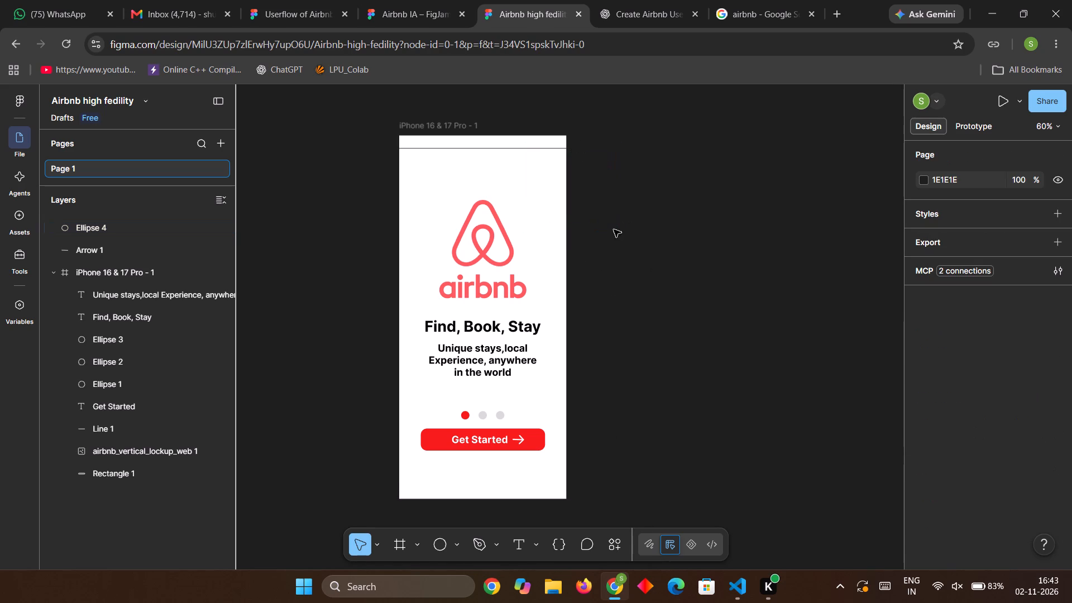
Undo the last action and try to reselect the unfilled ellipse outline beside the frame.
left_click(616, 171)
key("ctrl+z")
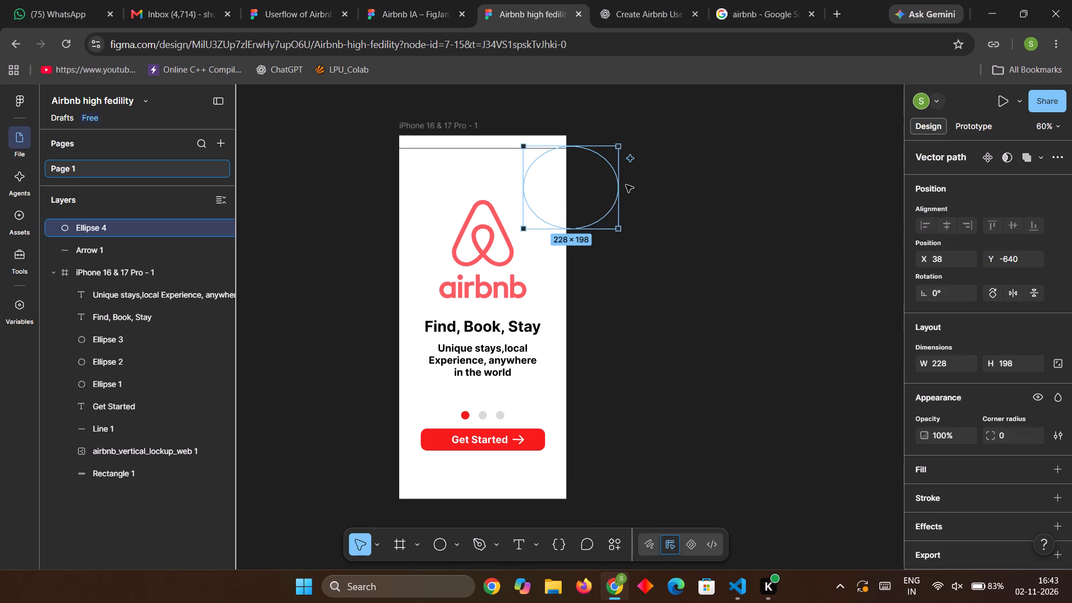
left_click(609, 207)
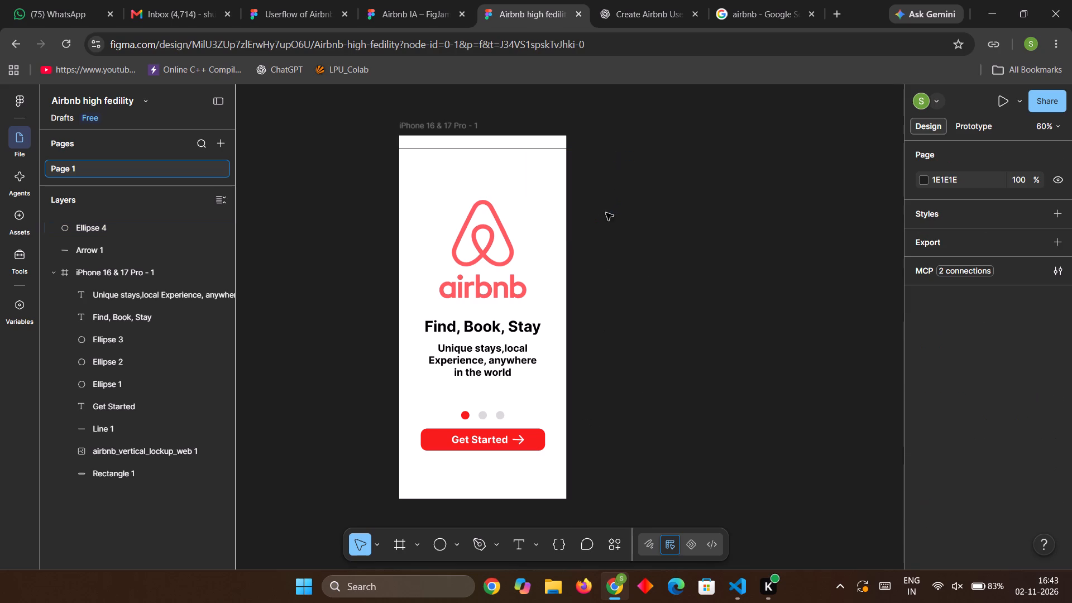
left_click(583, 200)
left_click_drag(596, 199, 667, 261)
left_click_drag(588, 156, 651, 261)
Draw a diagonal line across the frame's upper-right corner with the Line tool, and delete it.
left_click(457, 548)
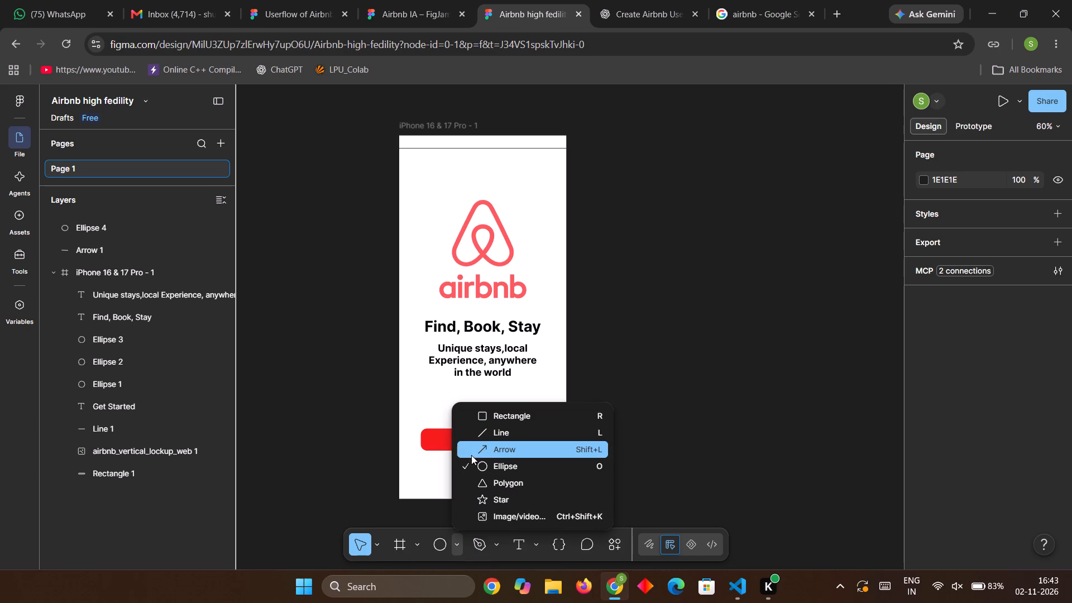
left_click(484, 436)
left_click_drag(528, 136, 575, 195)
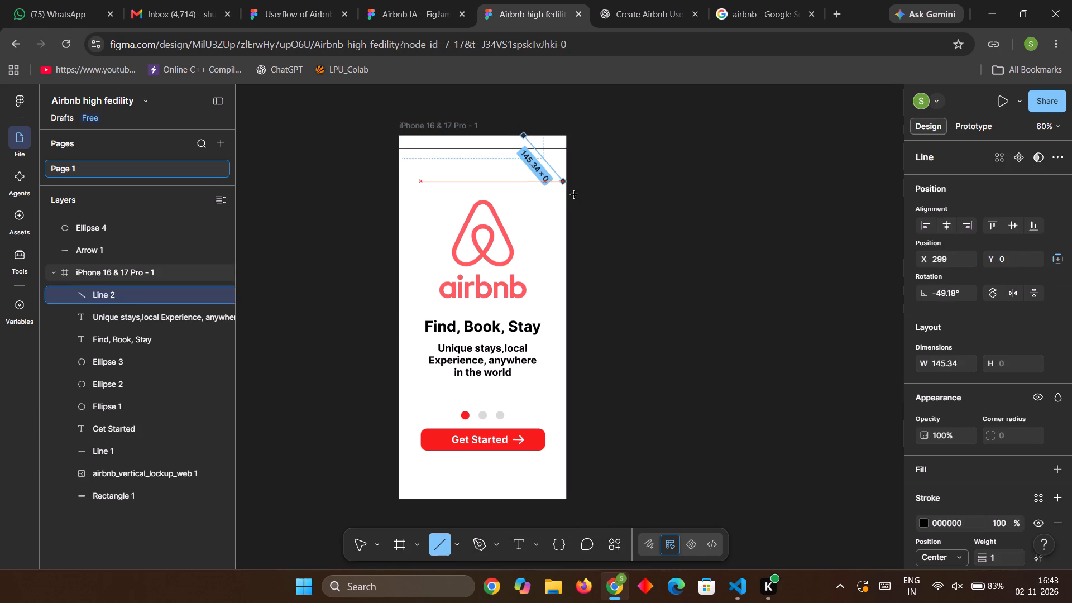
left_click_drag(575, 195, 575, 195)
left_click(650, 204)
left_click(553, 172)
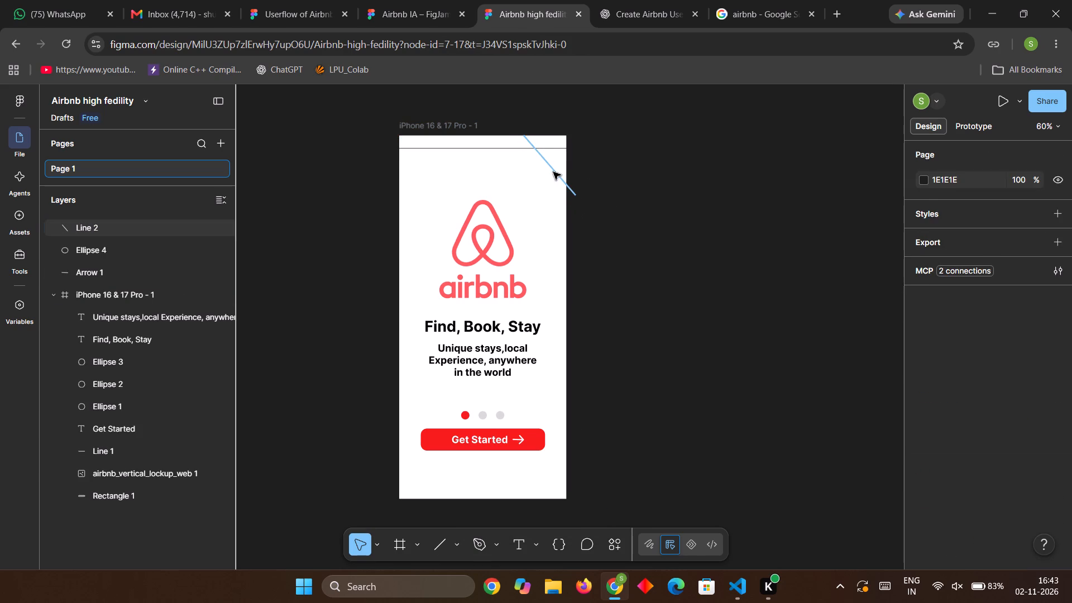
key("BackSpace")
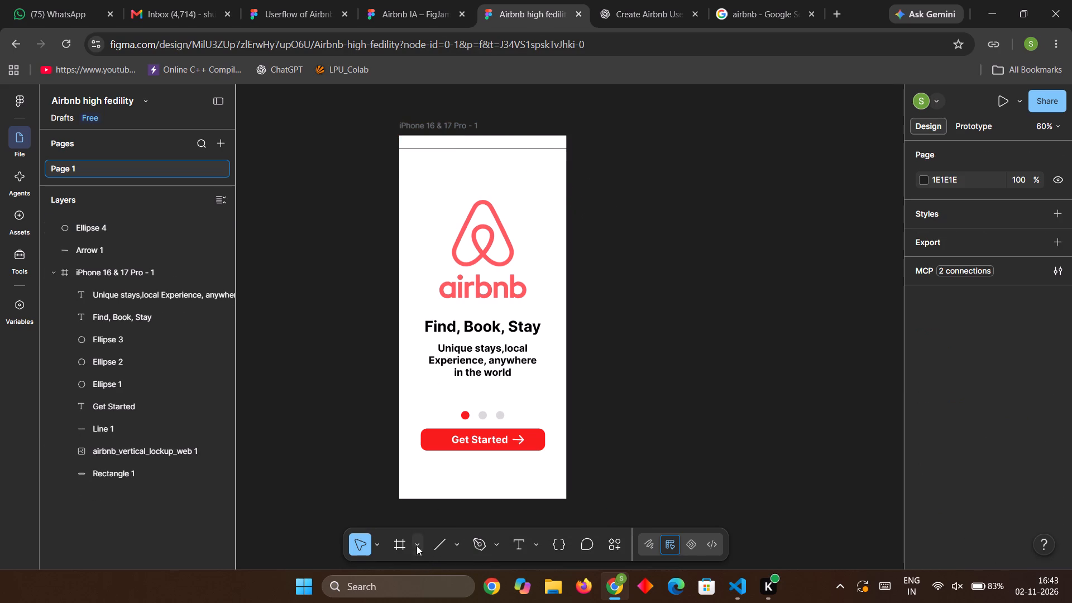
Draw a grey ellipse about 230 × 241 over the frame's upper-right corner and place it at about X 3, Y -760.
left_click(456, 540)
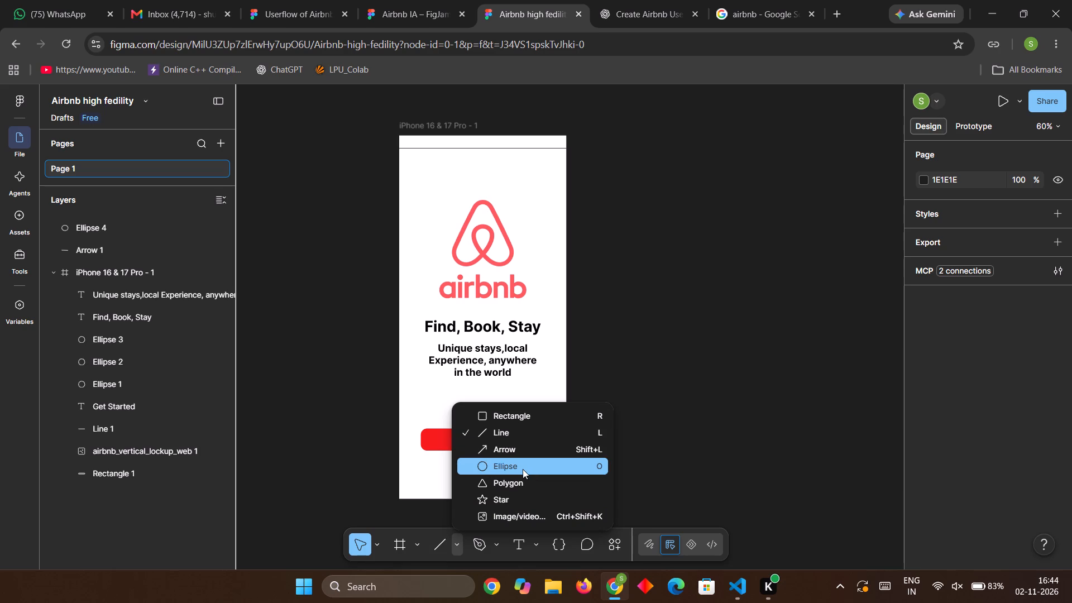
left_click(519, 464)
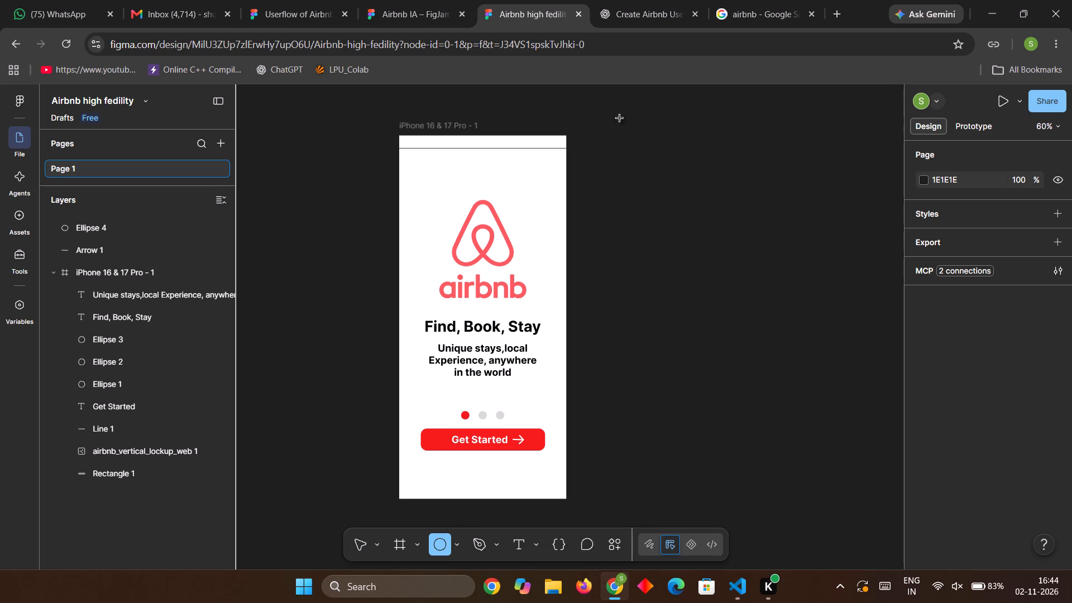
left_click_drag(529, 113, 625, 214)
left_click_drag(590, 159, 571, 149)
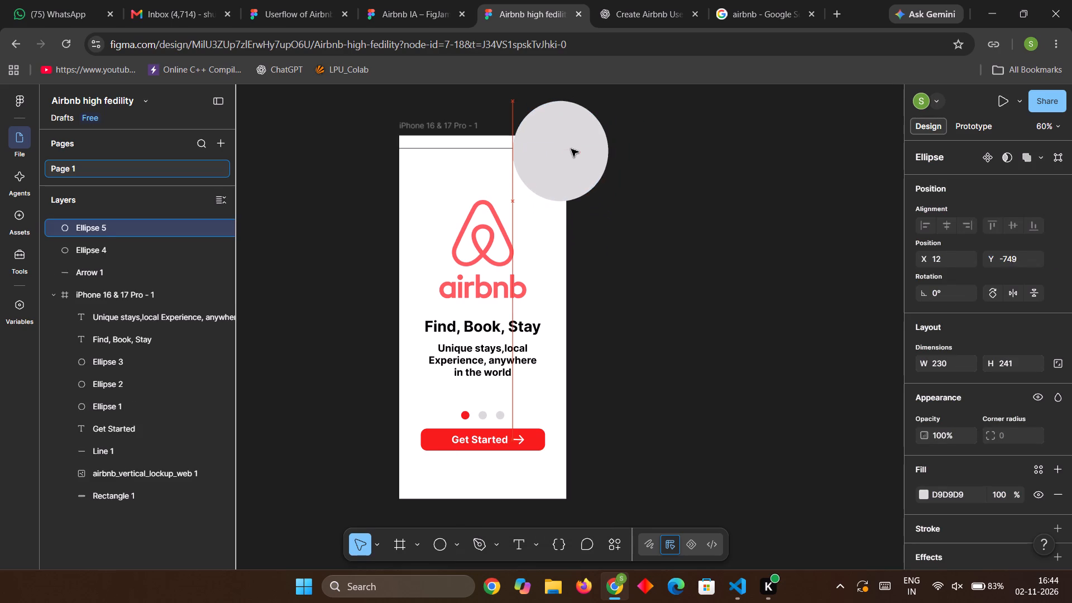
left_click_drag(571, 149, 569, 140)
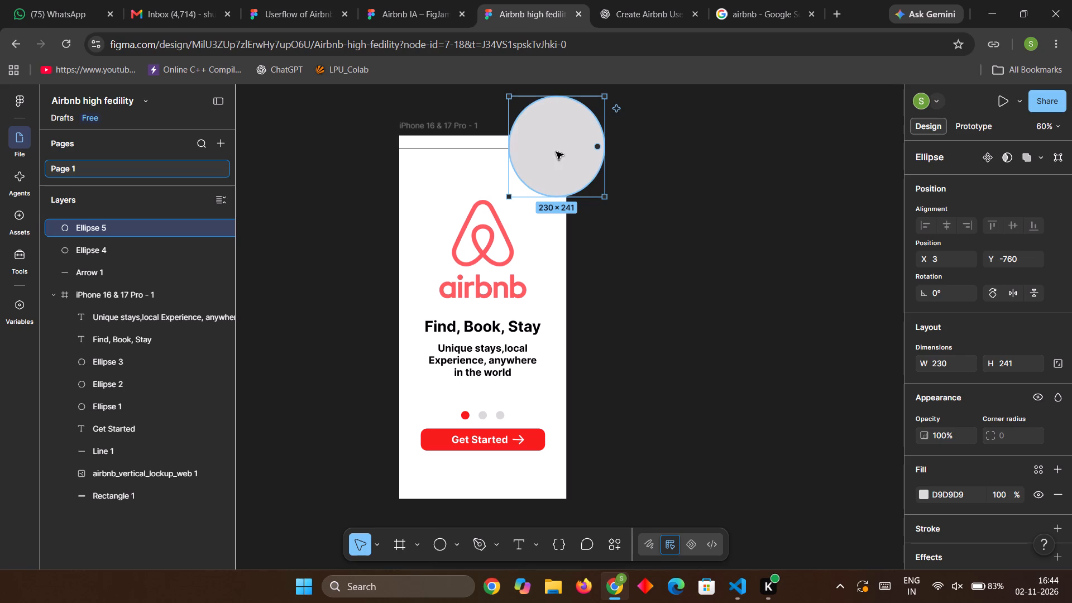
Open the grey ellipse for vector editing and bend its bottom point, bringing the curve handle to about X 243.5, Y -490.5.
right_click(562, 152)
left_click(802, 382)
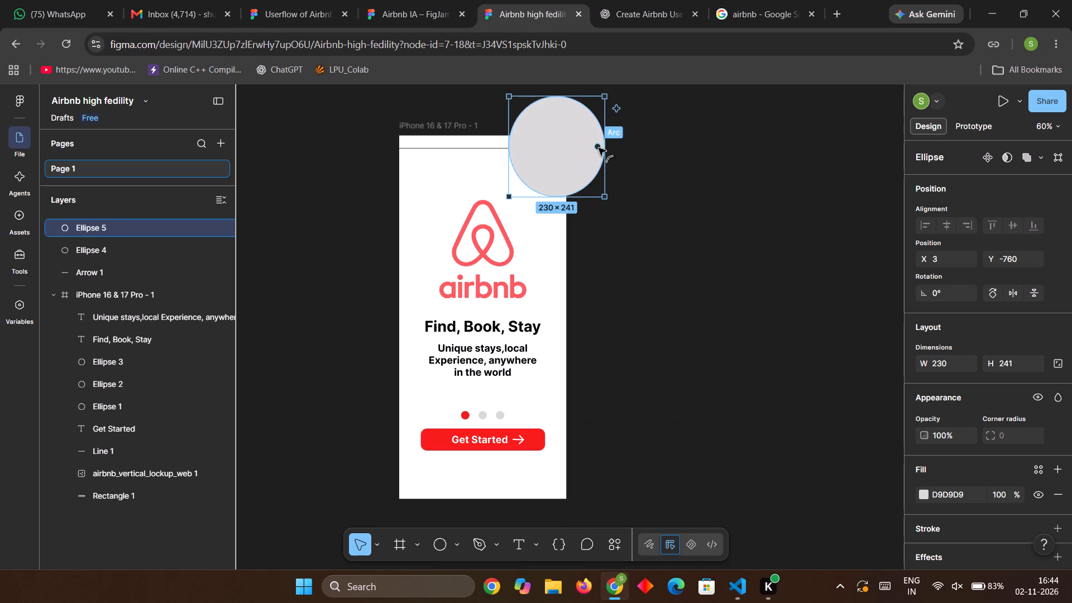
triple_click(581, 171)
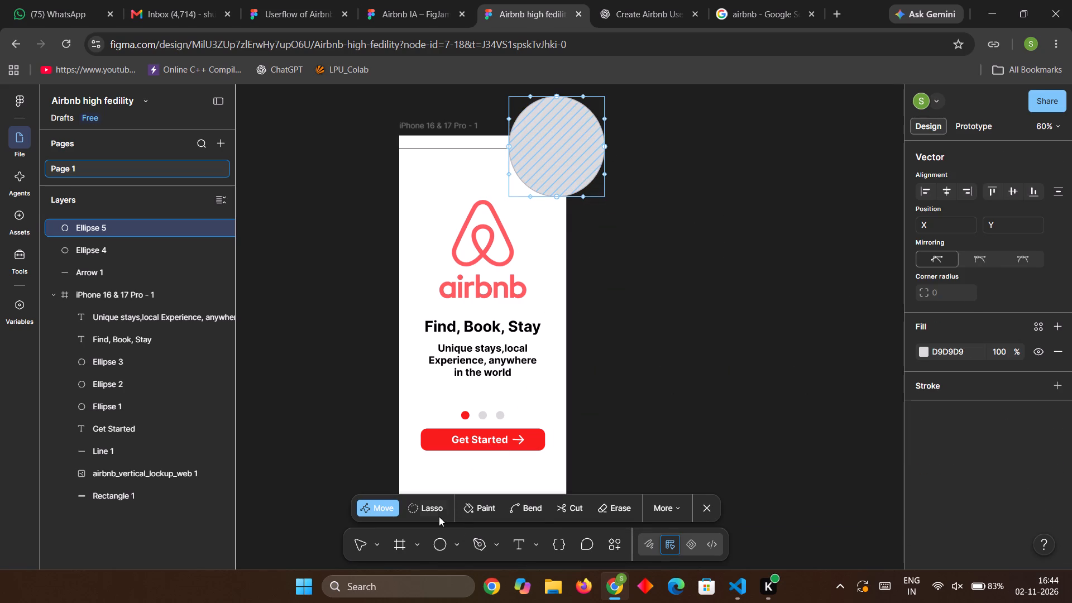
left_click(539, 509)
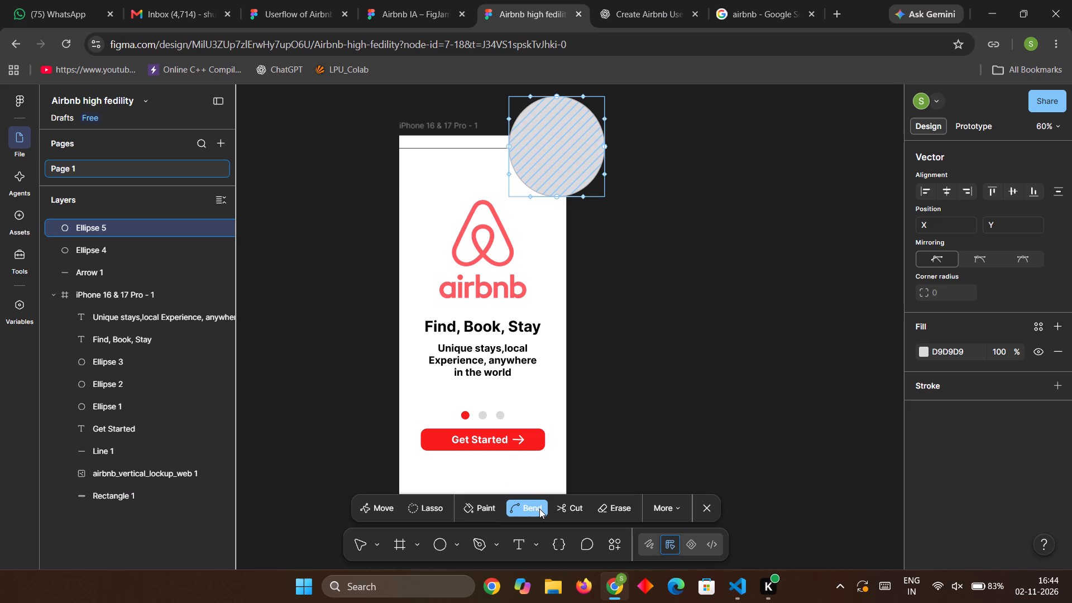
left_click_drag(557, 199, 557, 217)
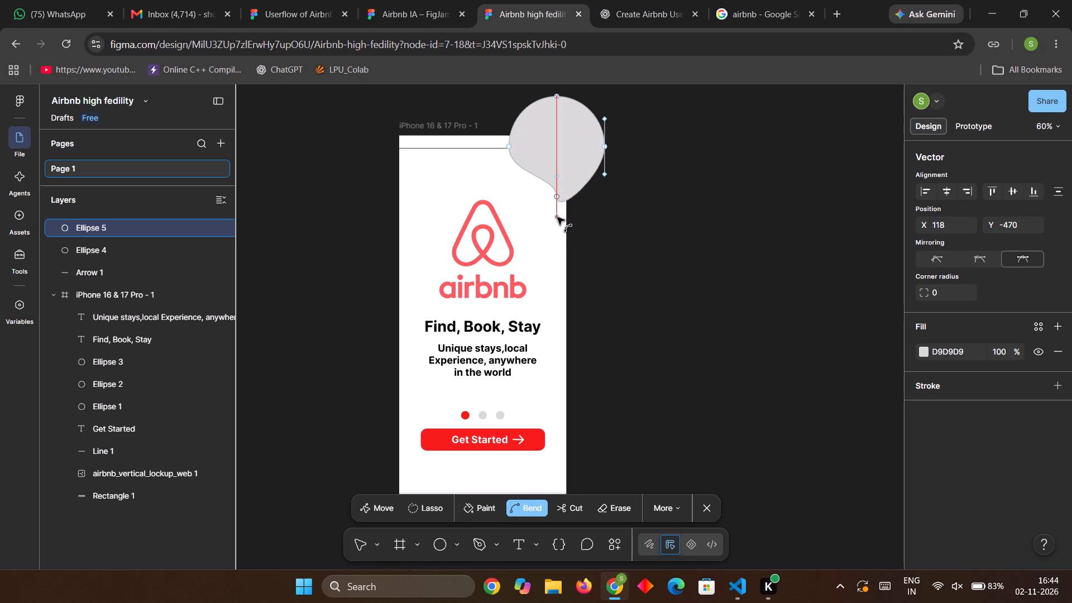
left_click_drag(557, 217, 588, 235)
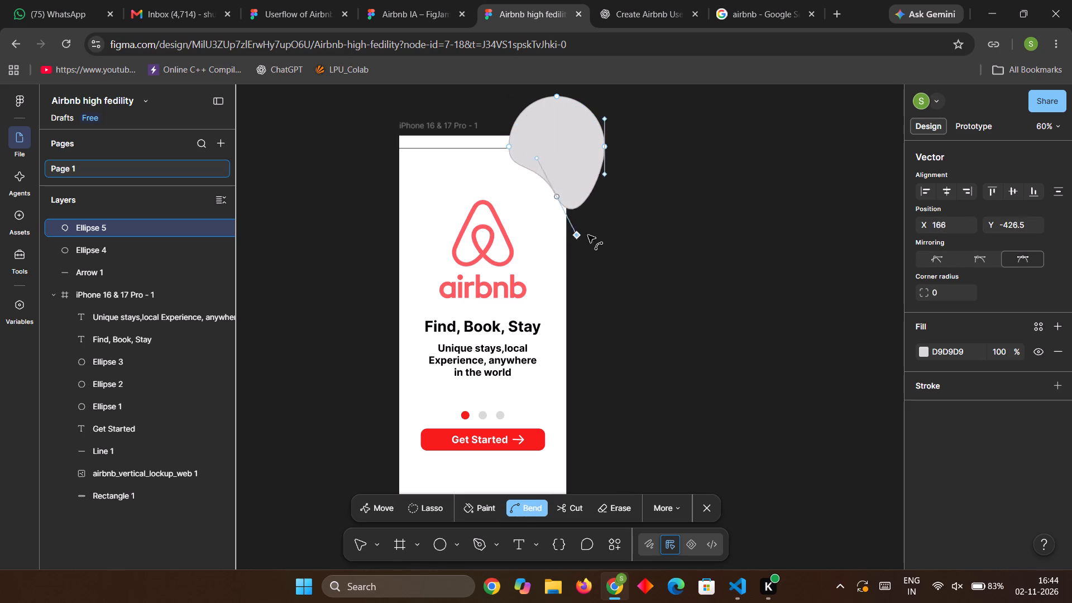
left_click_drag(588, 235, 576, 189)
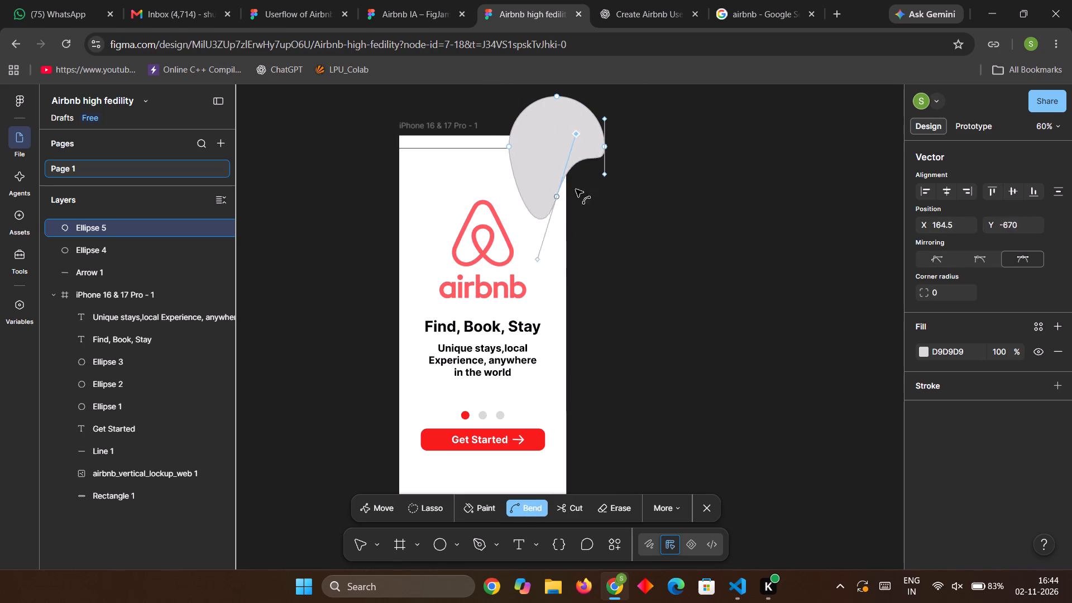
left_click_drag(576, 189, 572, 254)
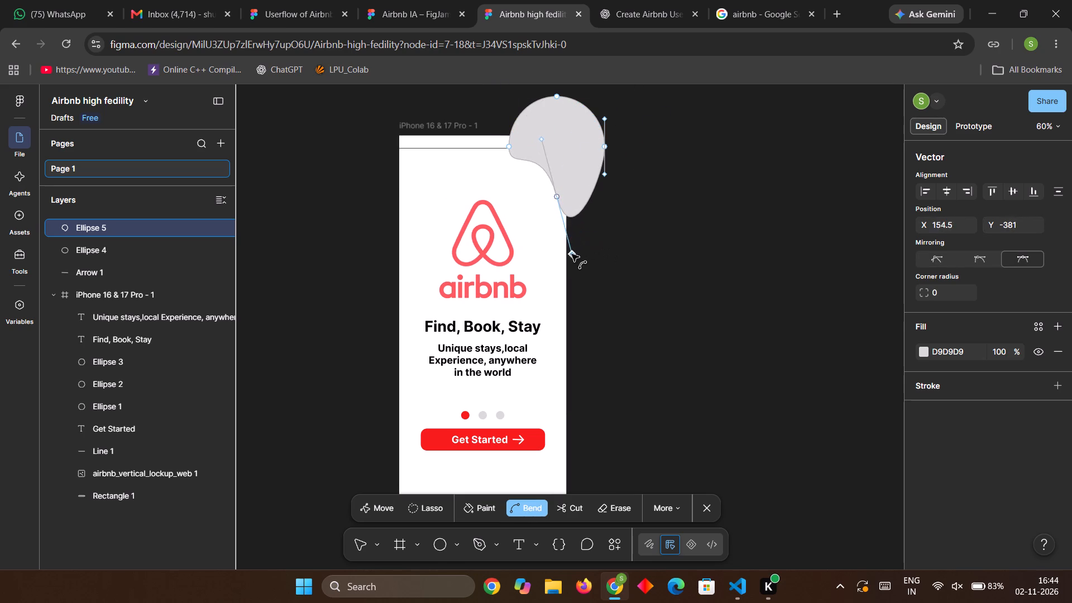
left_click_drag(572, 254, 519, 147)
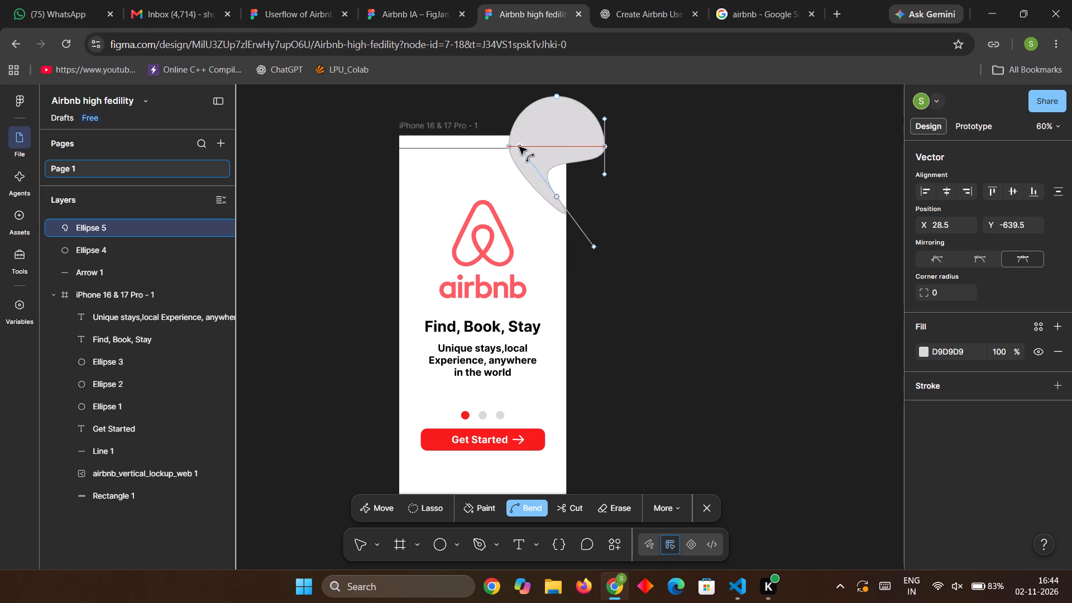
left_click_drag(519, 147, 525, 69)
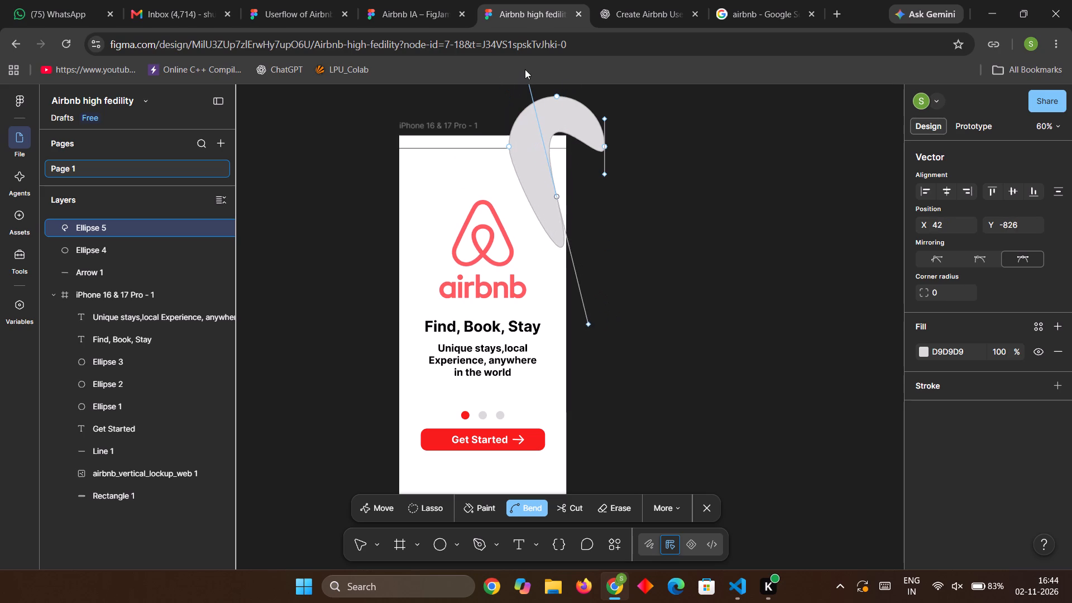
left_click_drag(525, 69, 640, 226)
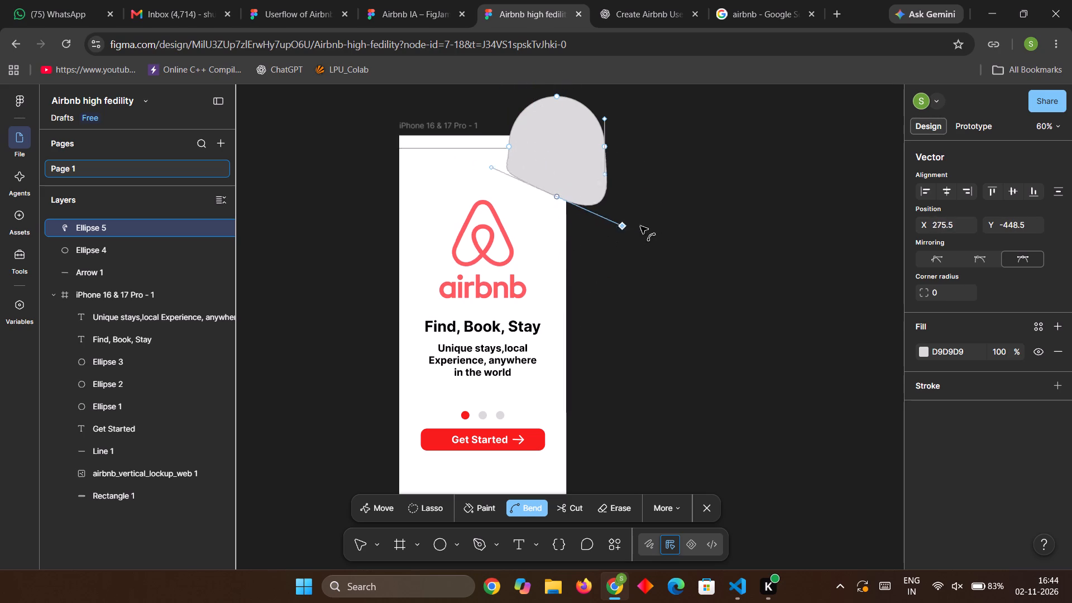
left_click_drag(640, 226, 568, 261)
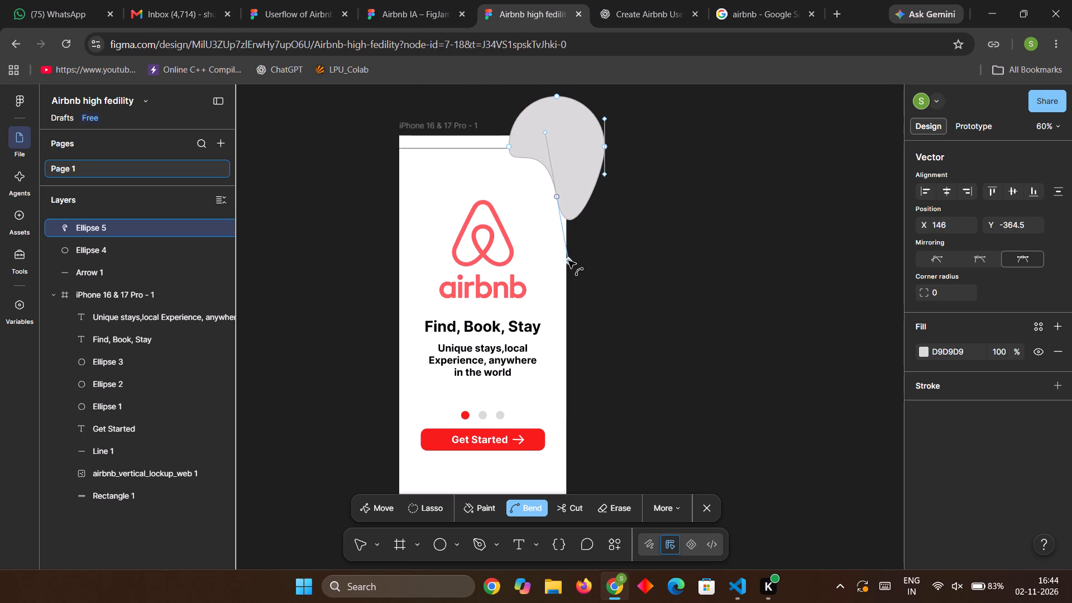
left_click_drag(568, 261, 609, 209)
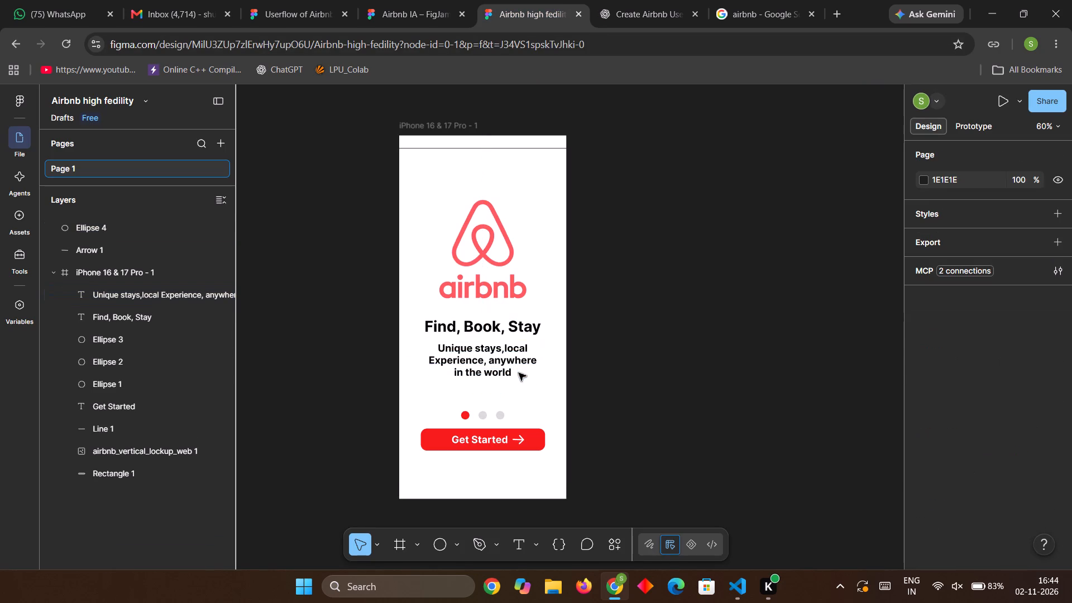
double_click(514, 373)
left_click(515, 373)
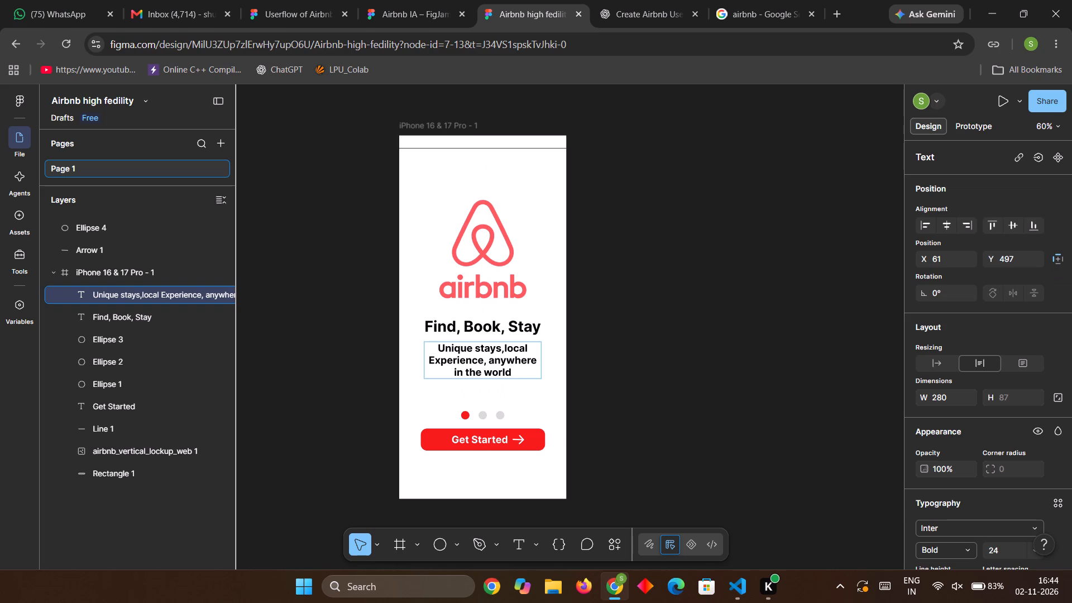
key("period")
left_click(664, 332)
left_click(663, 332)
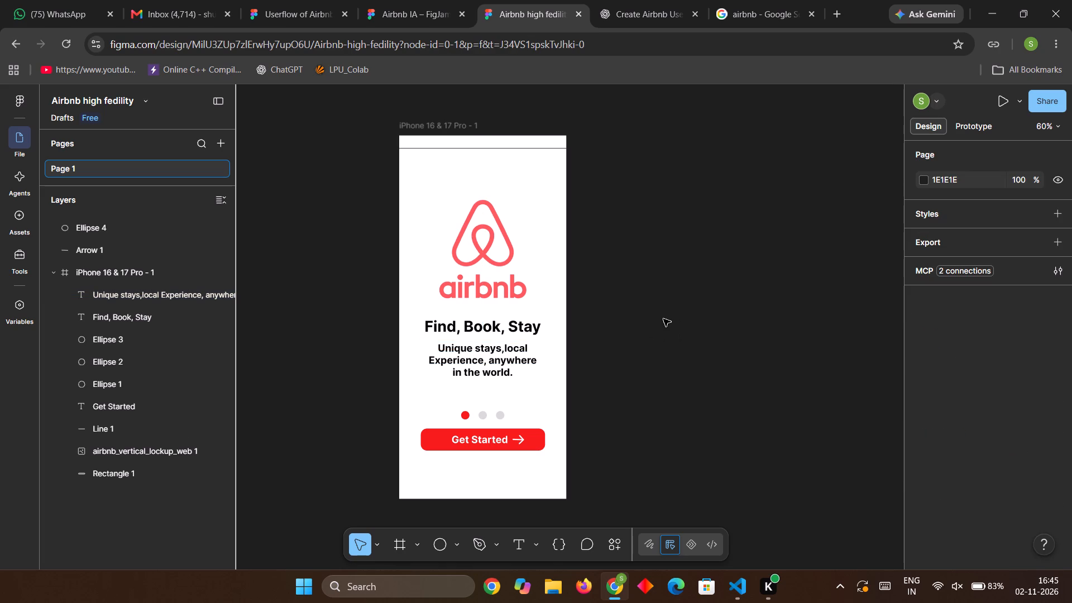
Open the Iconify plugin and search its icons for "battery".
scroll(668, 319, "down", 1)
scroll(668, 321, "up", 1)
left_click(620, 548)
left_click(424, 361)
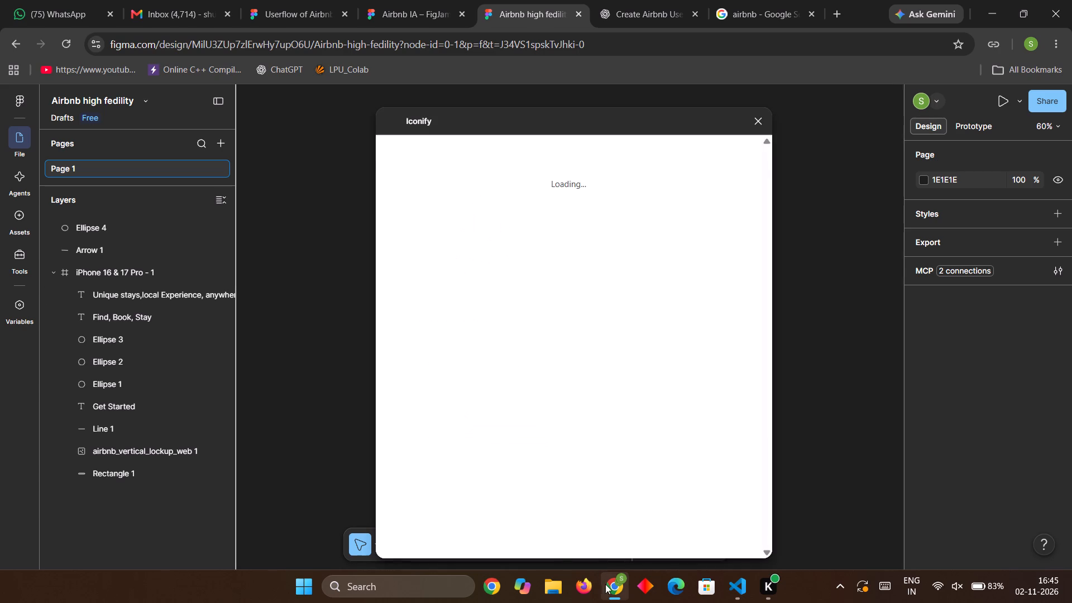
left_click(489, 171)
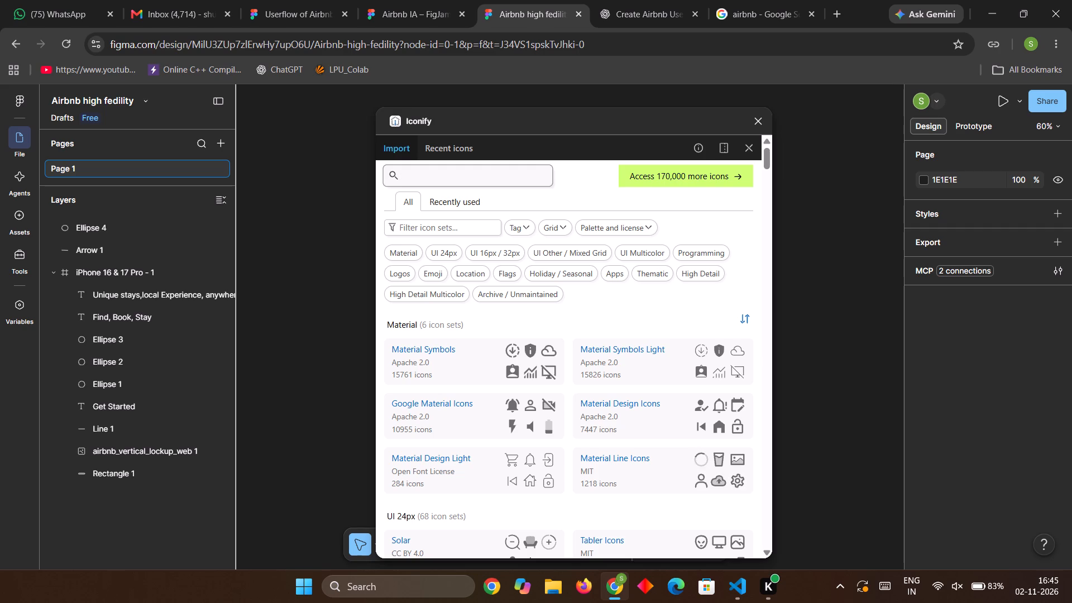
type("battery")
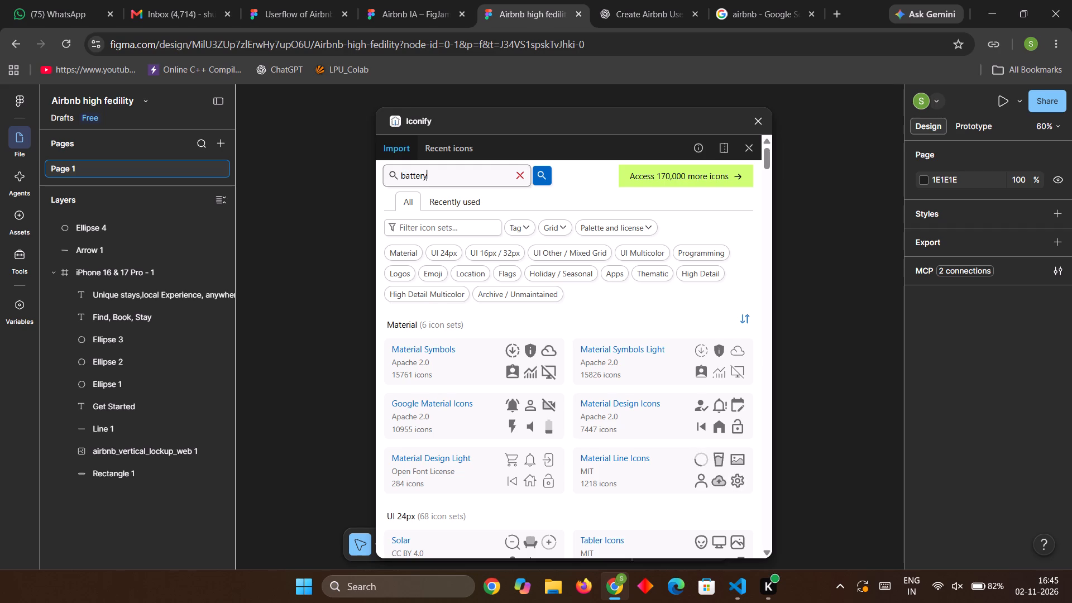
key("Return")
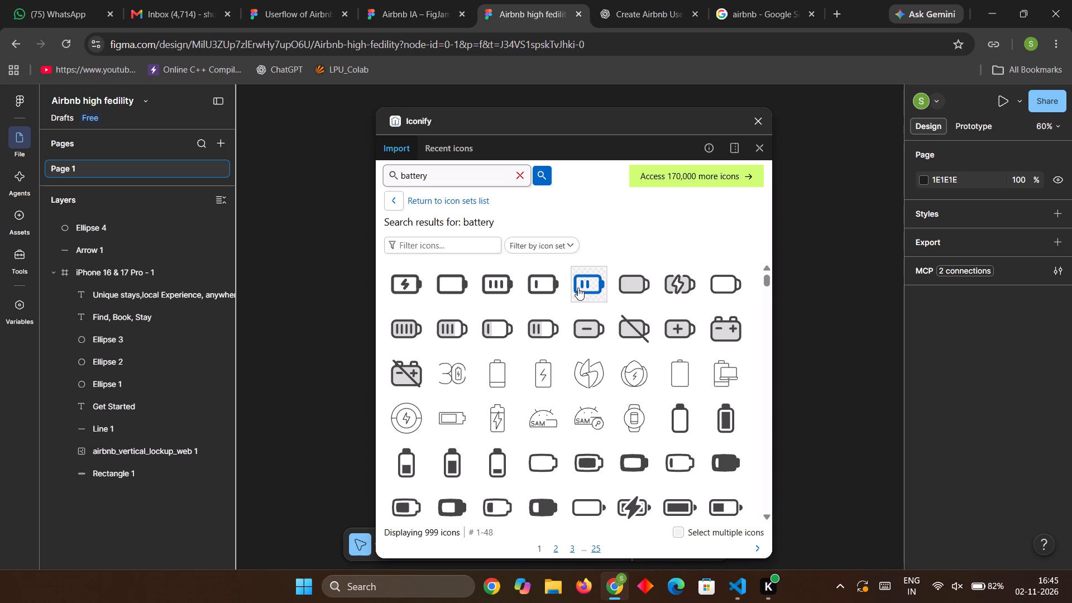
Import the boxicons:battery-3 icon as a component from the battery results and close Iconify.
scroll(664, 409, "down", 4)
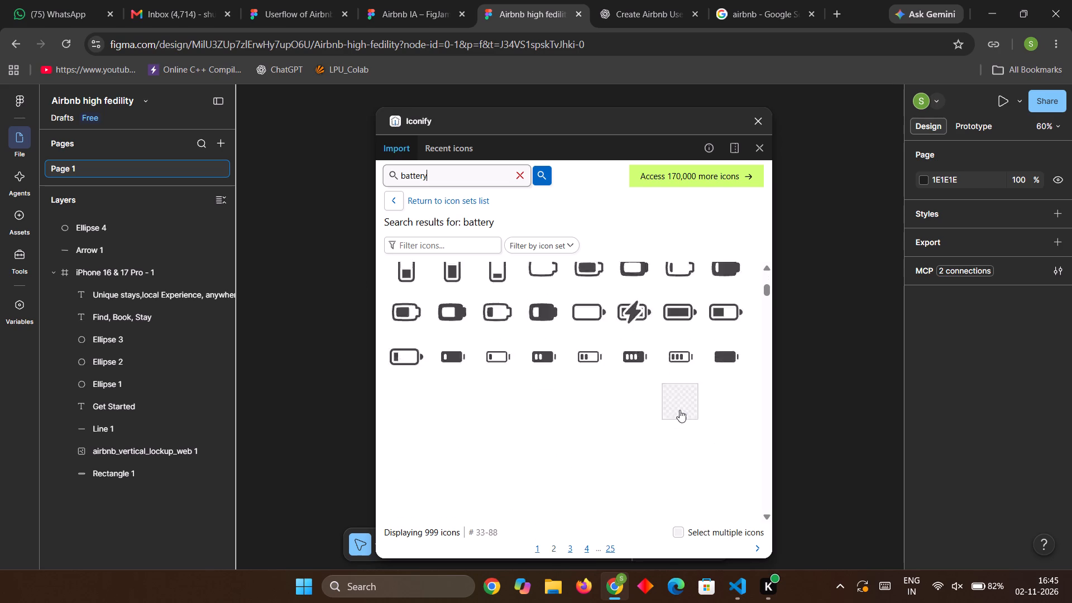
scroll(679, 410, "down", 1)
scroll(679, 404, "up", 8)
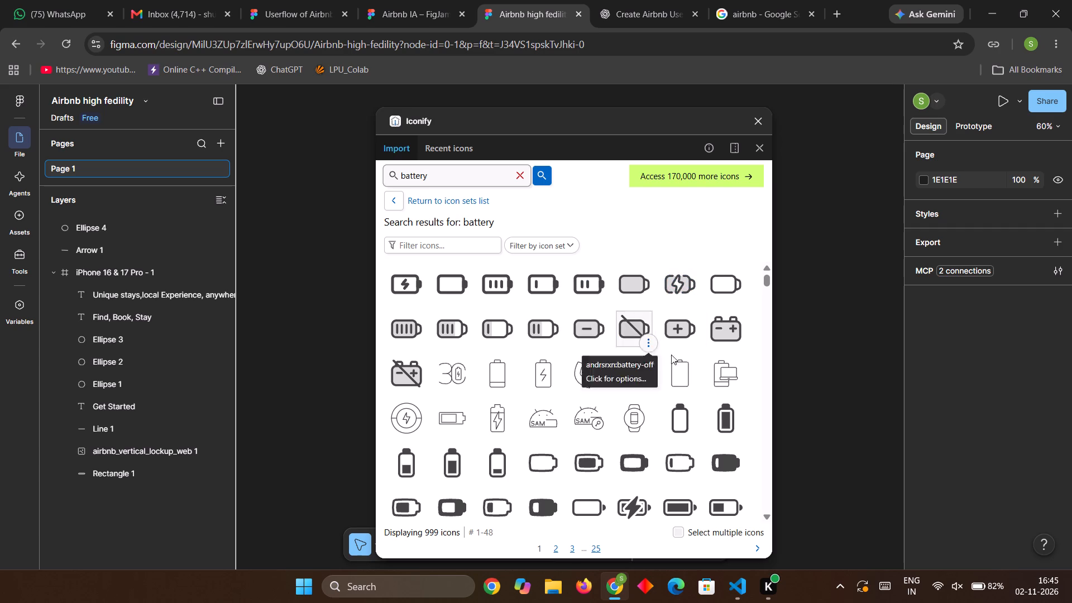
scroll(642, 368, "down", 1)
scroll(646, 338, "up", 1)
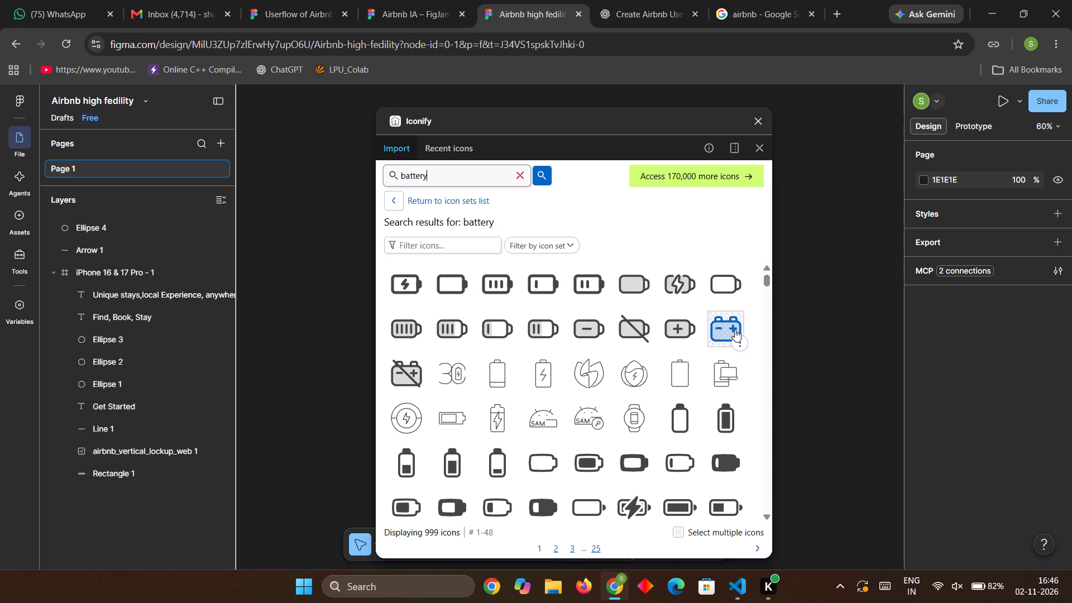
left_click(710, 339)
left_click(721, 334)
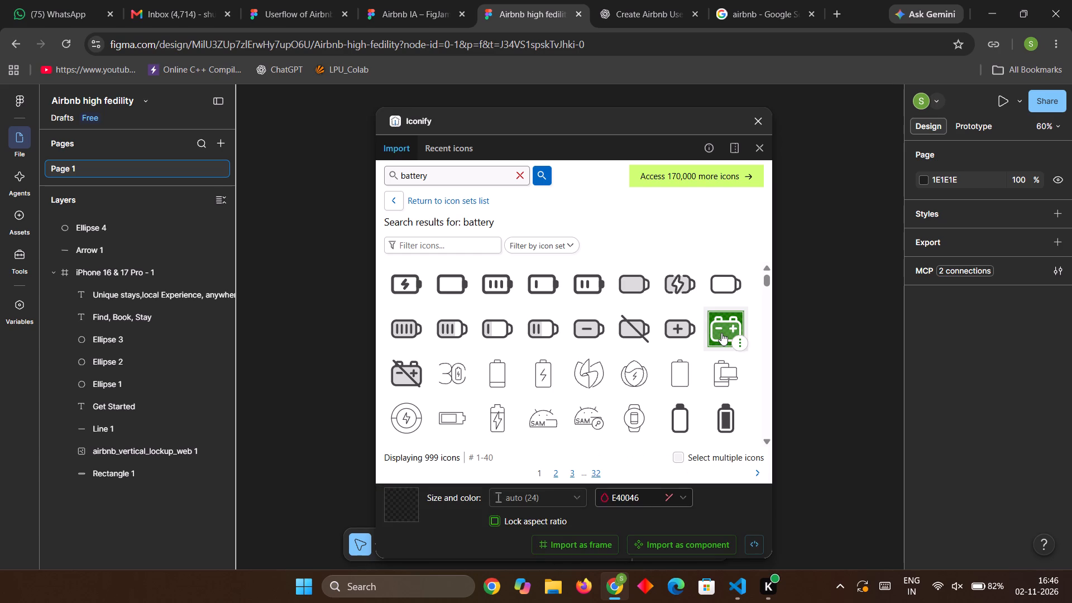
scroll(705, 357, "down", 1)
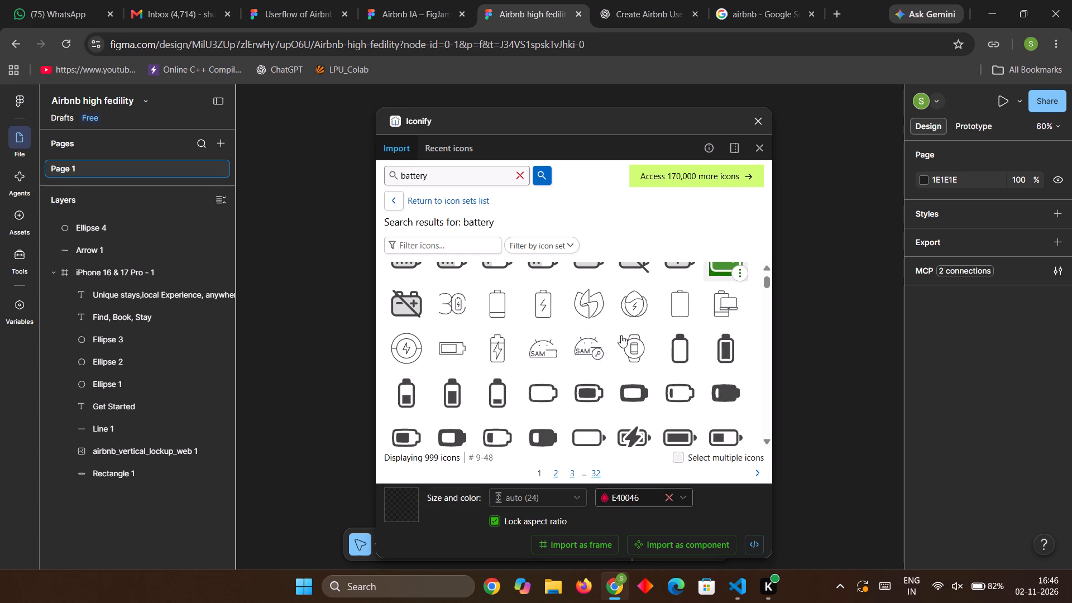
scroll(635, 354, "down", 2)
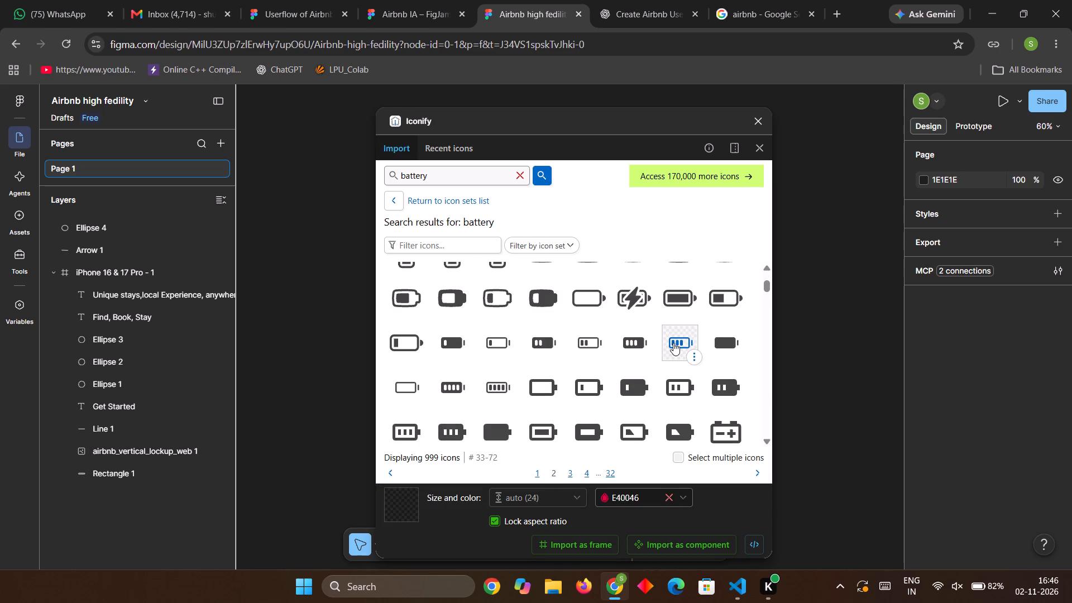
scroll(697, 342, "up", 1)
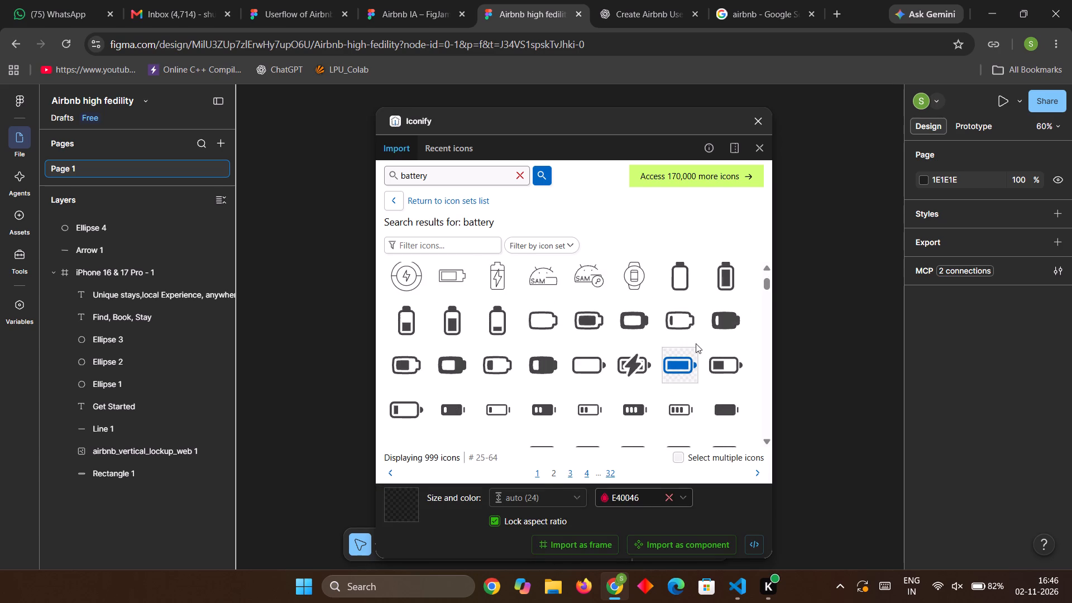
scroll(695, 343, "up", 5)
scroll(635, 310, "down", 4)
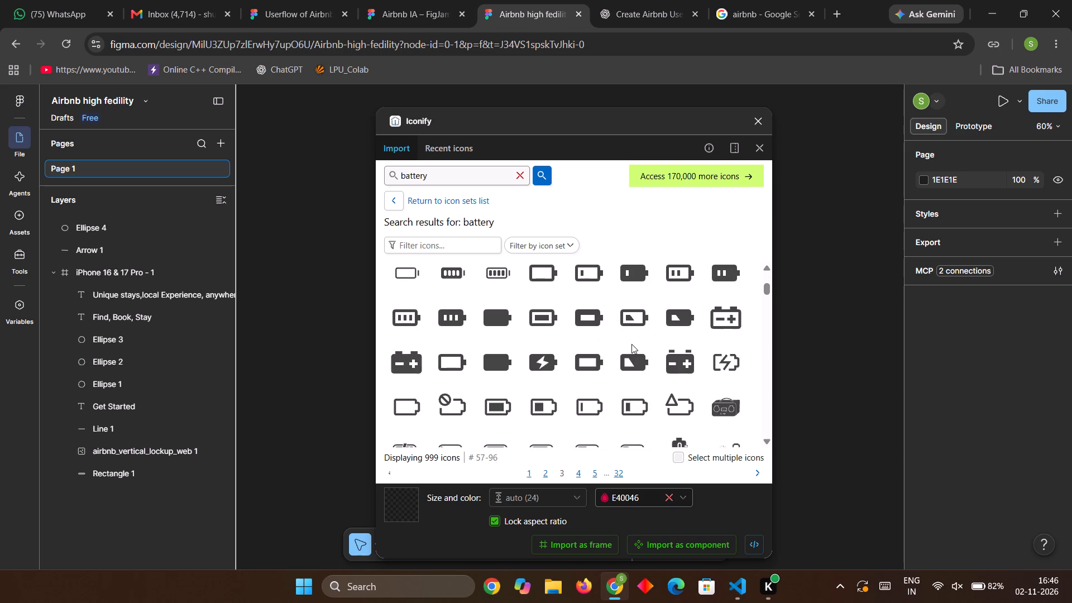
scroll(636, 343, "up", 1)
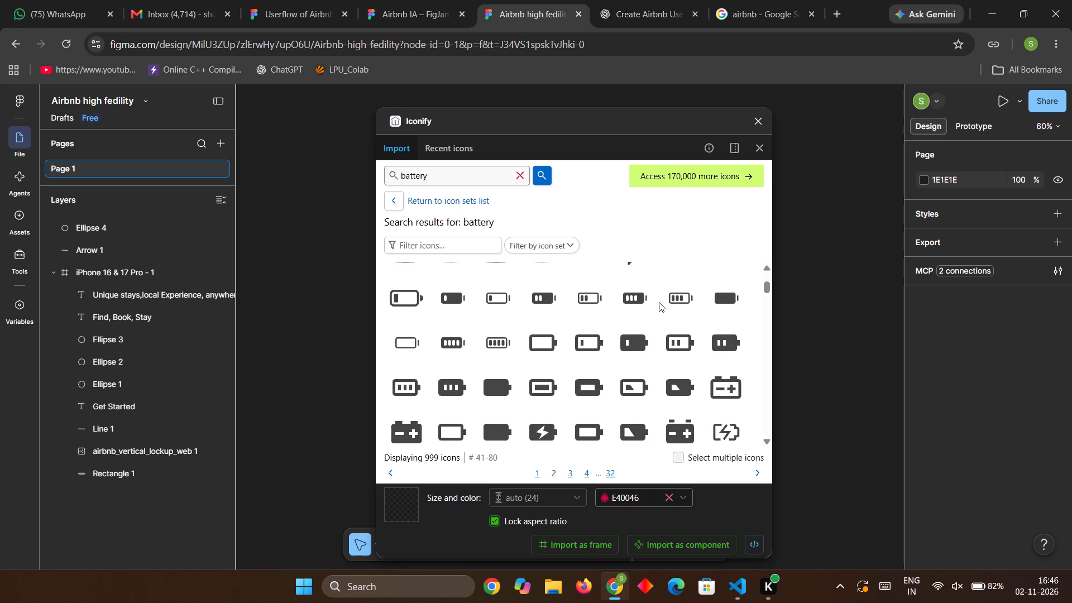
scroll(637, 334, "down", 1)
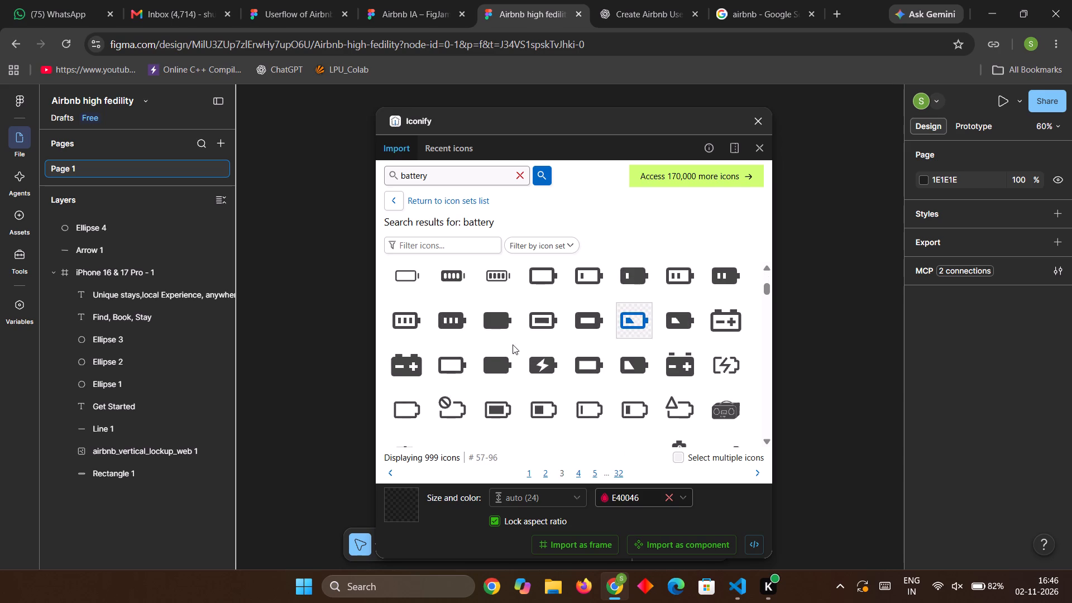
left_click(409, 317)
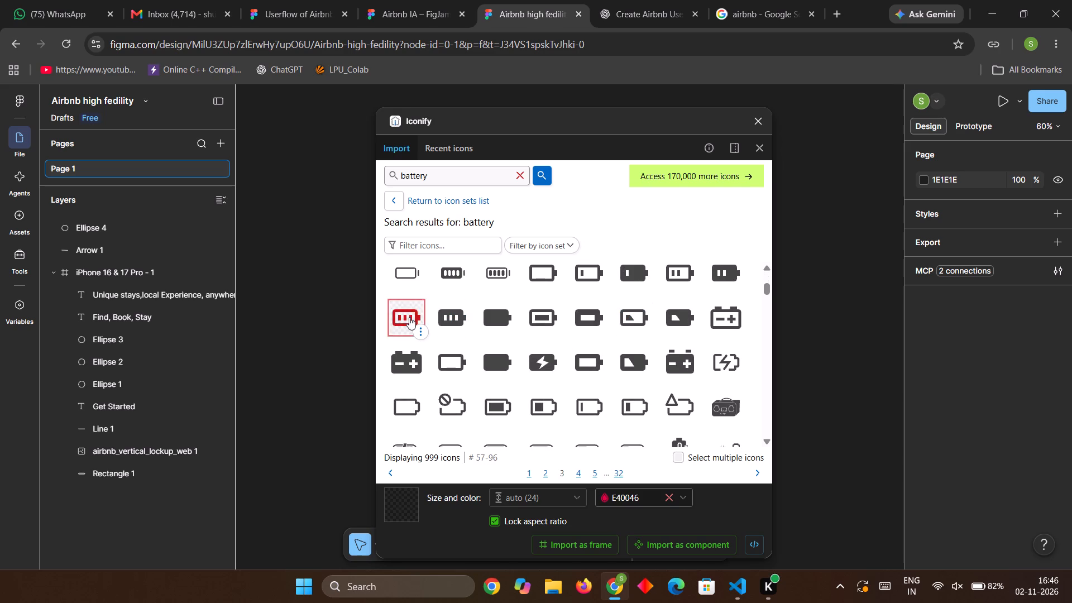
left_click(699, 538)
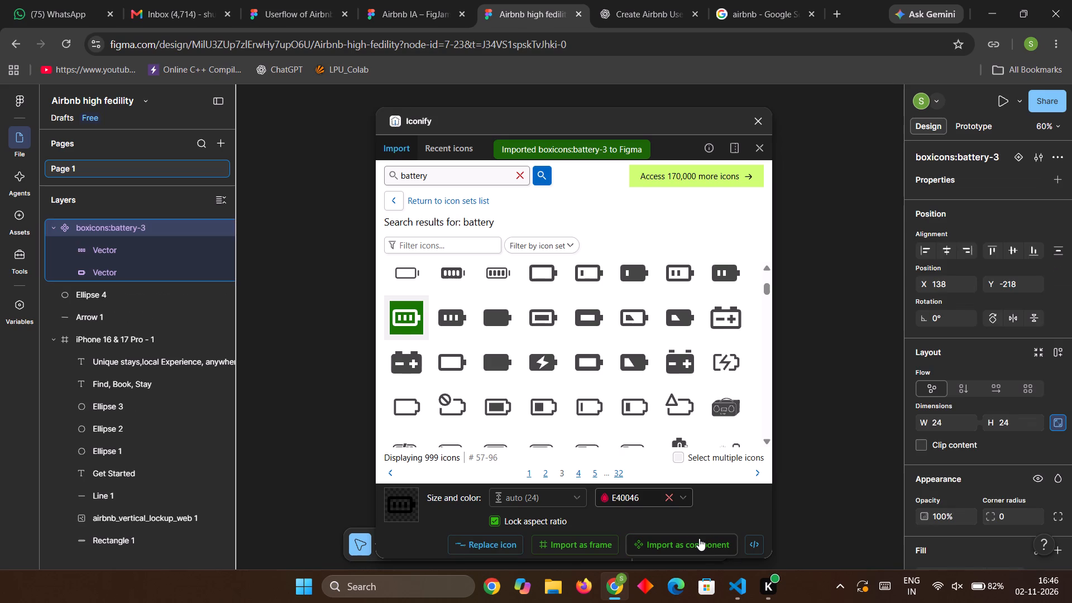
left_click(808, 326)
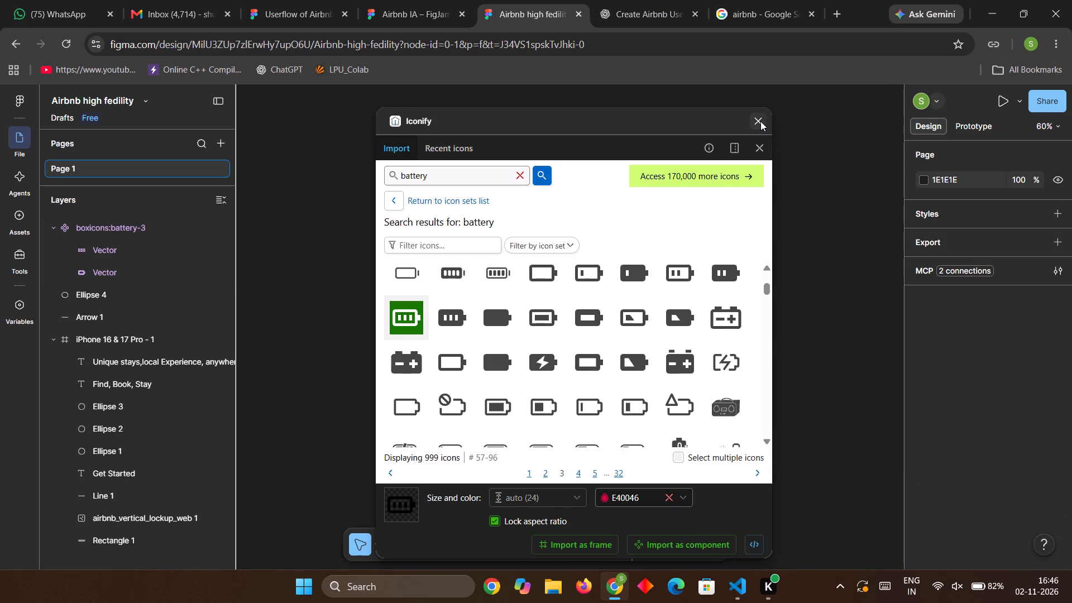
left_click(760, 121)
Move the imported battery icon into the iPhone frame's status bar near its right end, at about X 357, Y 7.
left_click_drag(571, 331, 562, 321)
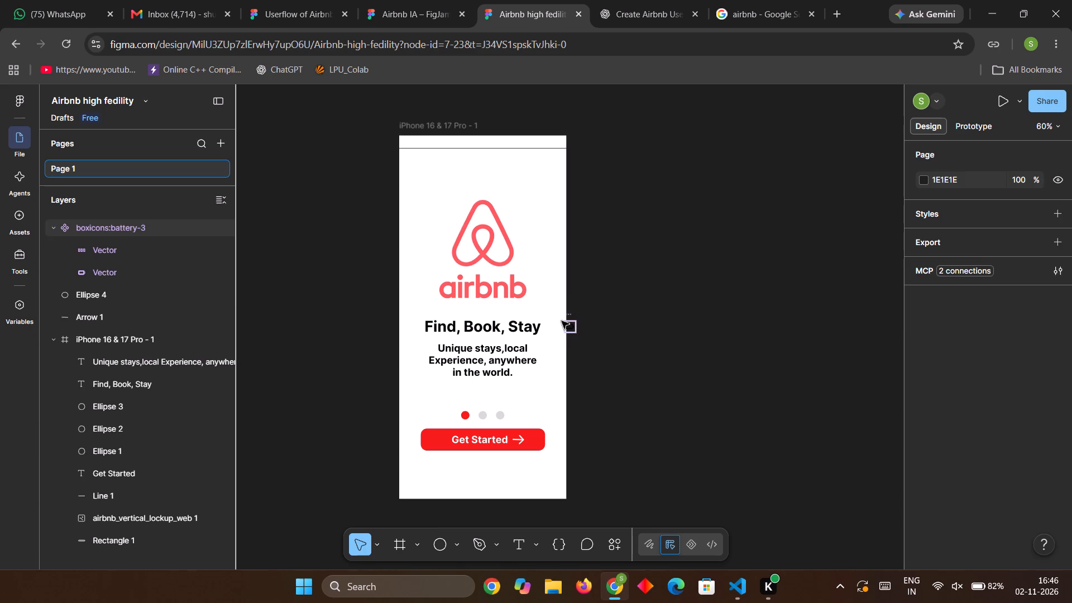
left_click_drag(562, 321, 528, 184)
scroll(604, 257, "up", 1)
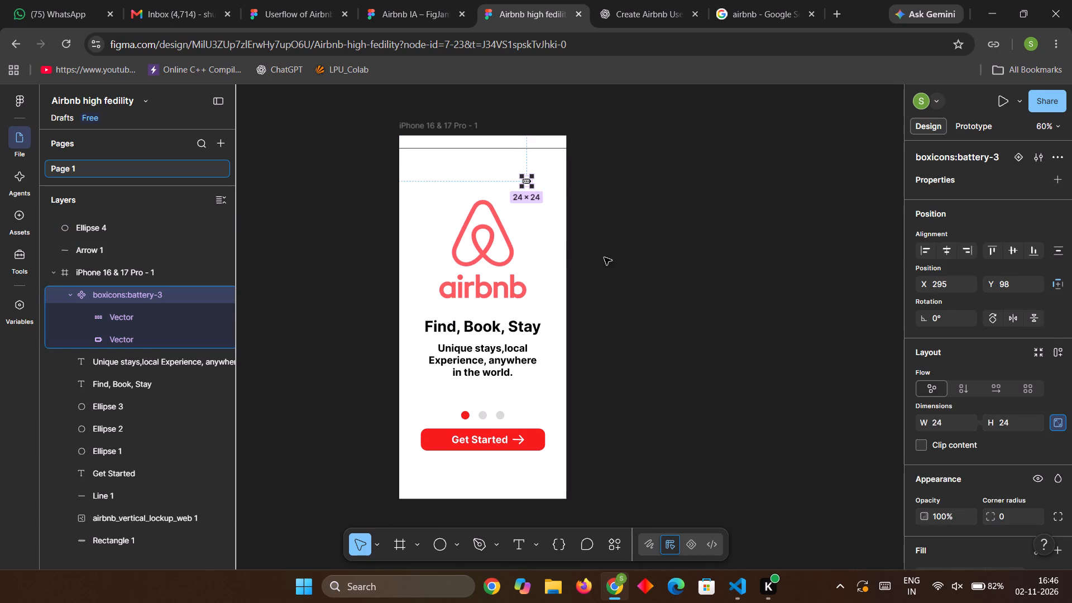
scroll(604, 257, "up", 3)
scroll(540, 258, "up", 7, "ctrl")
scroll(580, 224, "up", 7)
left_click_drag(513, 251, 565, 170)
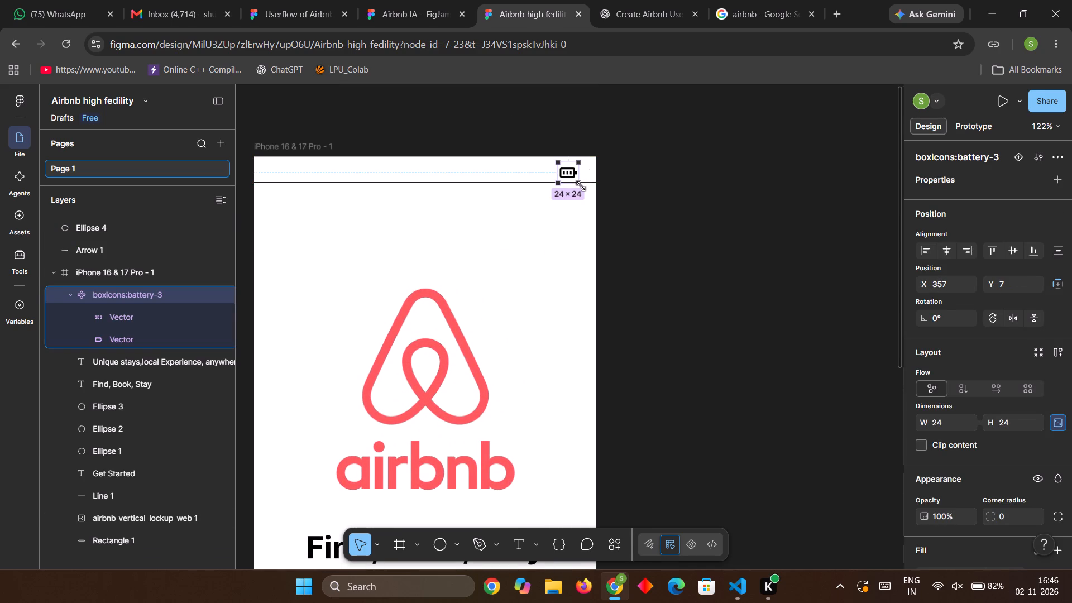
Enlarge the battery icon to about 45 × 45 and reposition it in the status bar at about X 351, Y -6.
left_click_drag(581, 184, 591, 194)
left_click(559, 161)
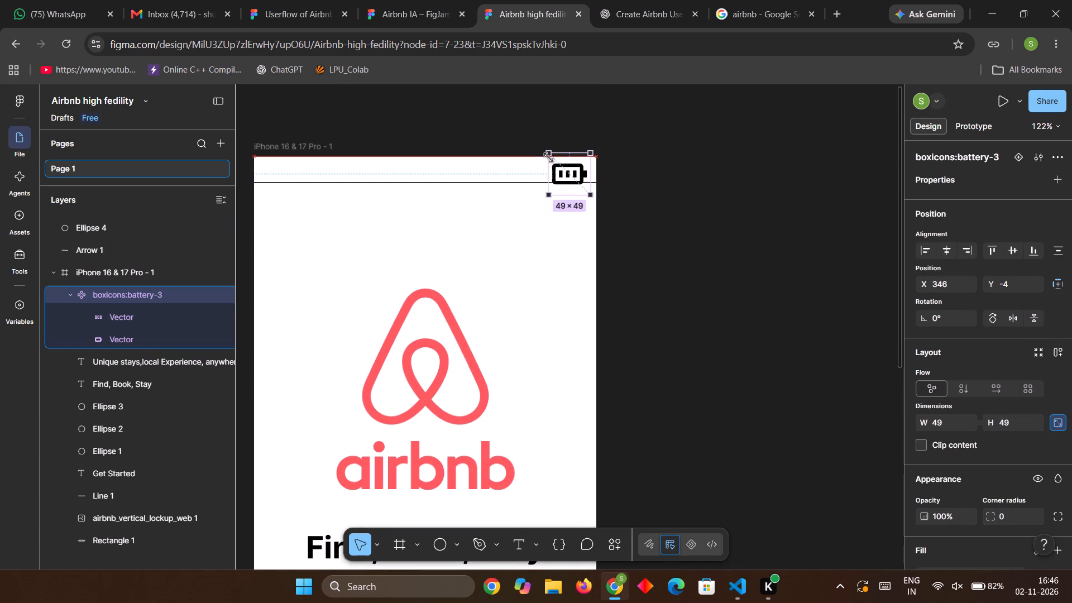
left_click_drag(578, 176, 575, 173)
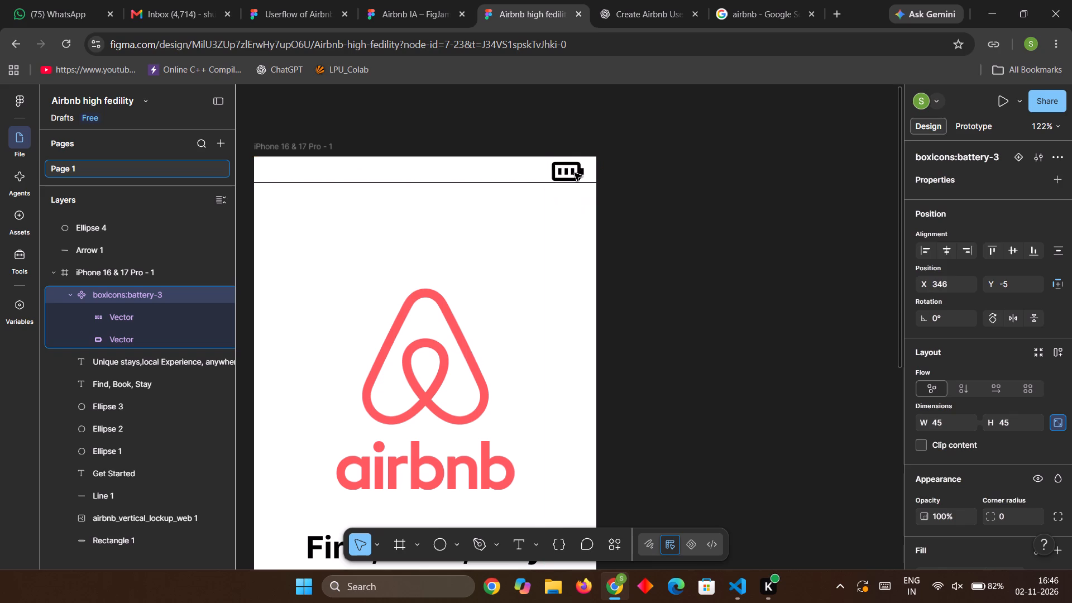
left_click_drag(575, 173, 575, 171)
left_click(654, 223)
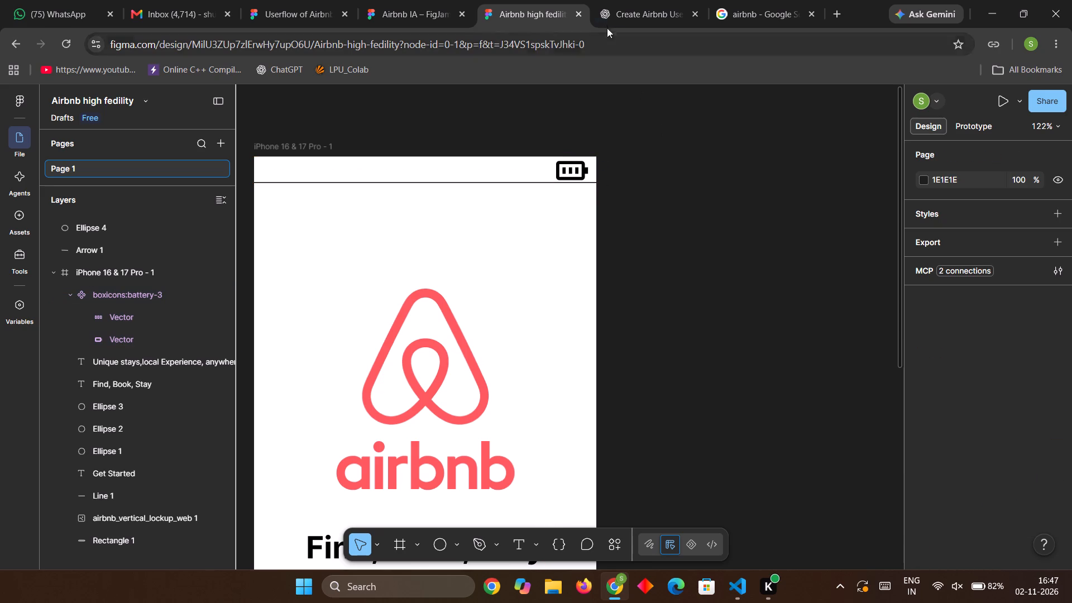
Glance at the splash screen mockup in ChatGPT and return to the Figma design.
left_click(640, 4)
left_click(491, 0)
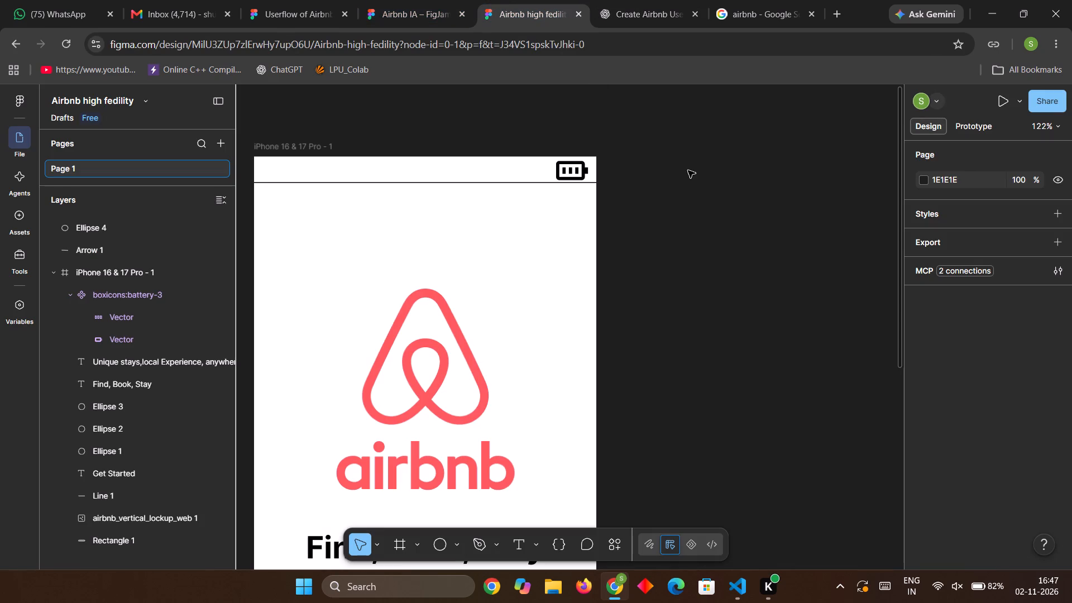
left_click(688, 170)
Shrink the status bar's battery icon to about 41 × 41.
left_click(564, 171)
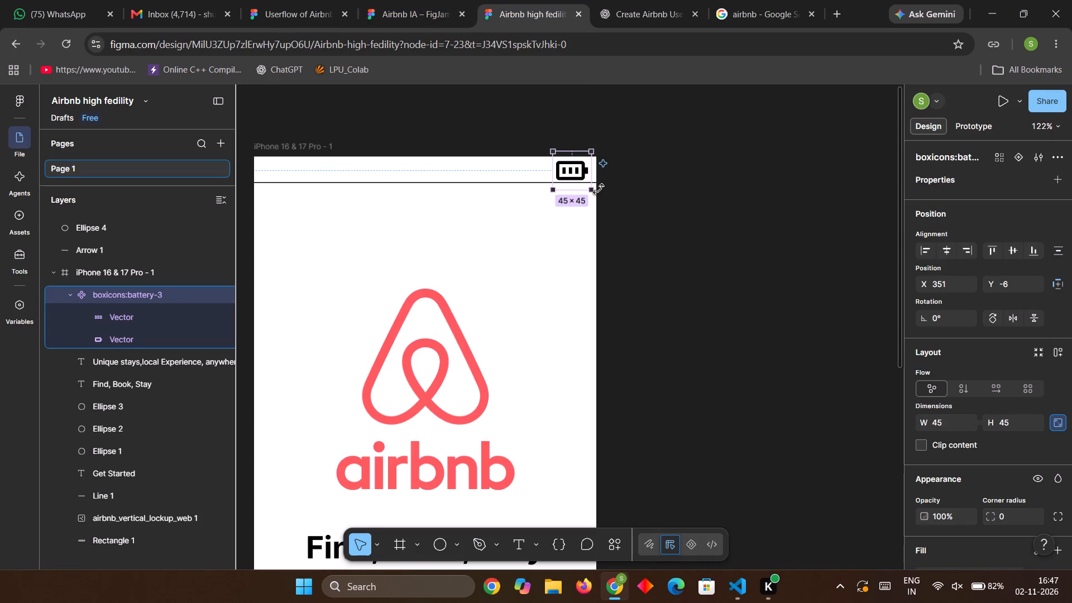
left_click_drag(596, 190, 588, 175)
left_click(668, 184)
Nudge the battery icon within the status bar to X 354, Y -4.
left_click(564, 171)
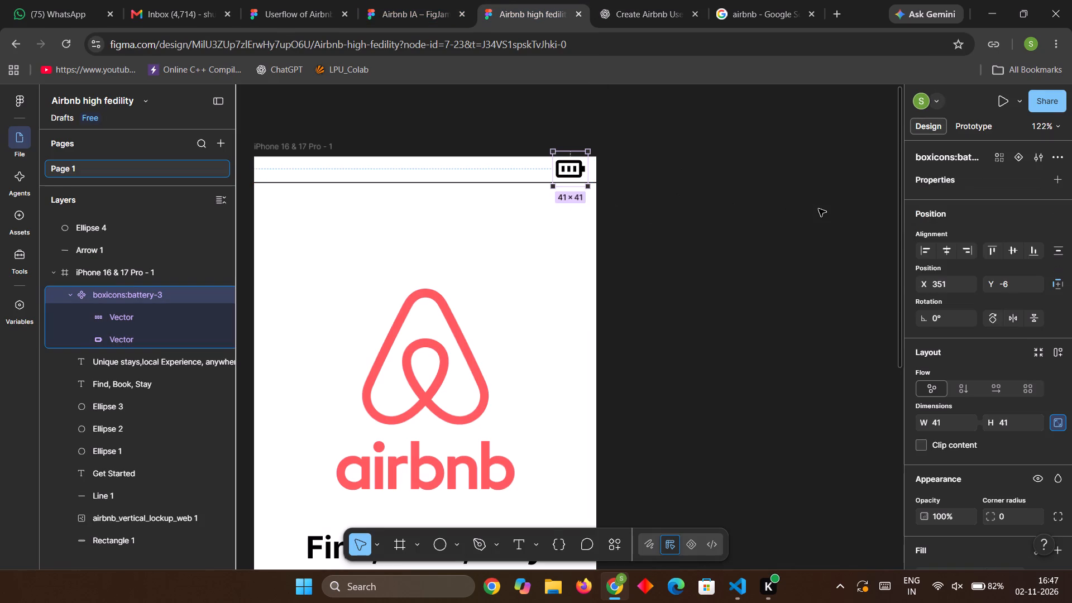
key("Down")
key("Down")
key("Down")
key("Down")
key("Down")
key("Up")
key("Up")
key("Up")
key("Up")
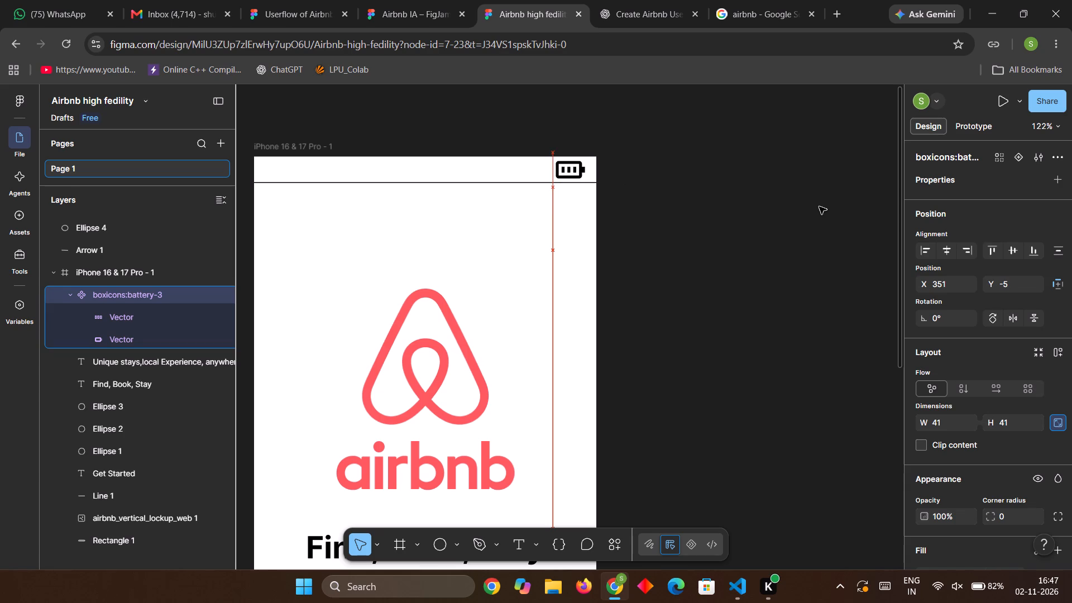
key("Down")
key("Right")
key("Right")
key("Right")
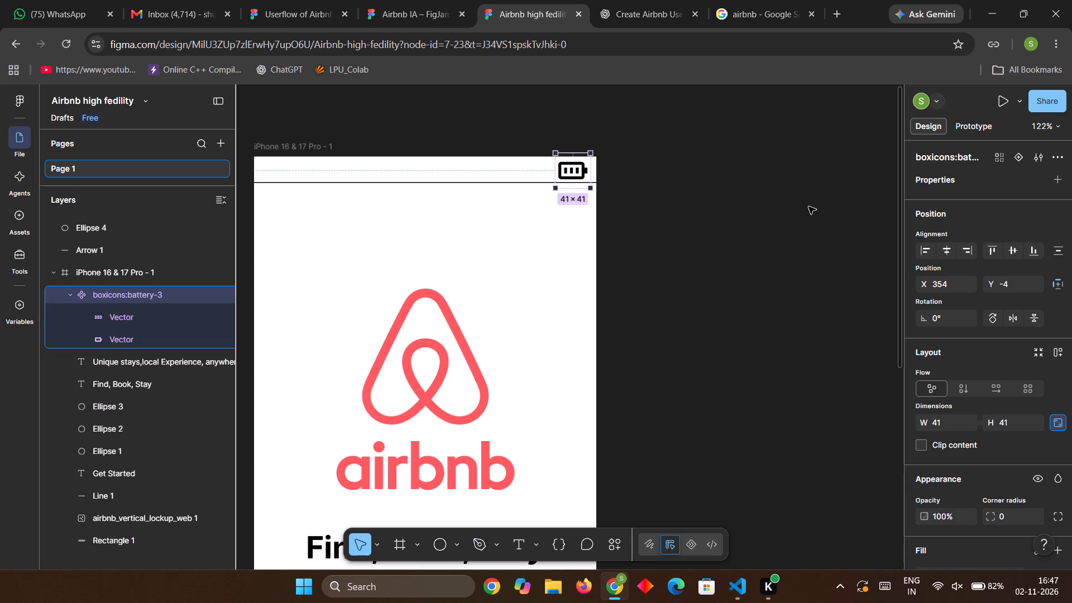
key("Right")
key("Right")
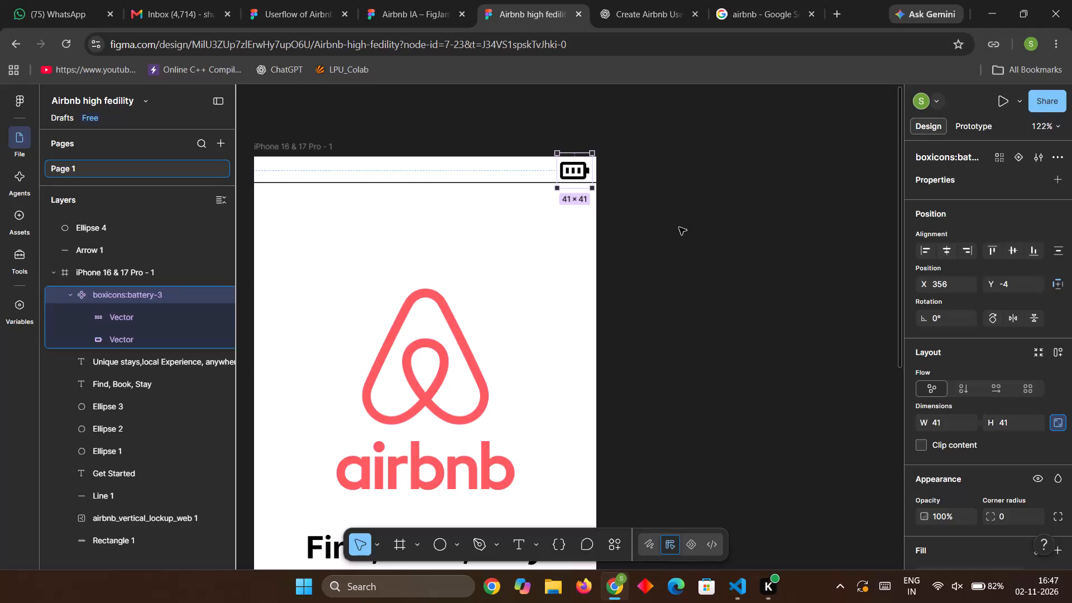
left_click(669, 259)
left_click(582, 179)
key("Left")
key("Left")
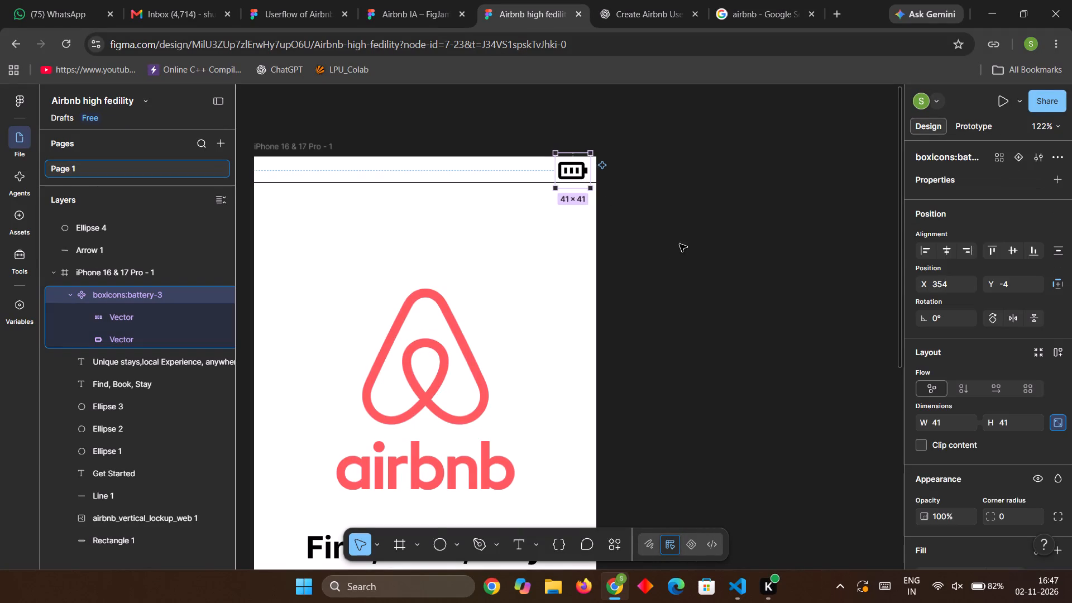
left_click(698, 261)
Review the whole splash screen layout from the battery icon down to the Get Started button.
scroll(642, 284, "down", 6, "ctrl")
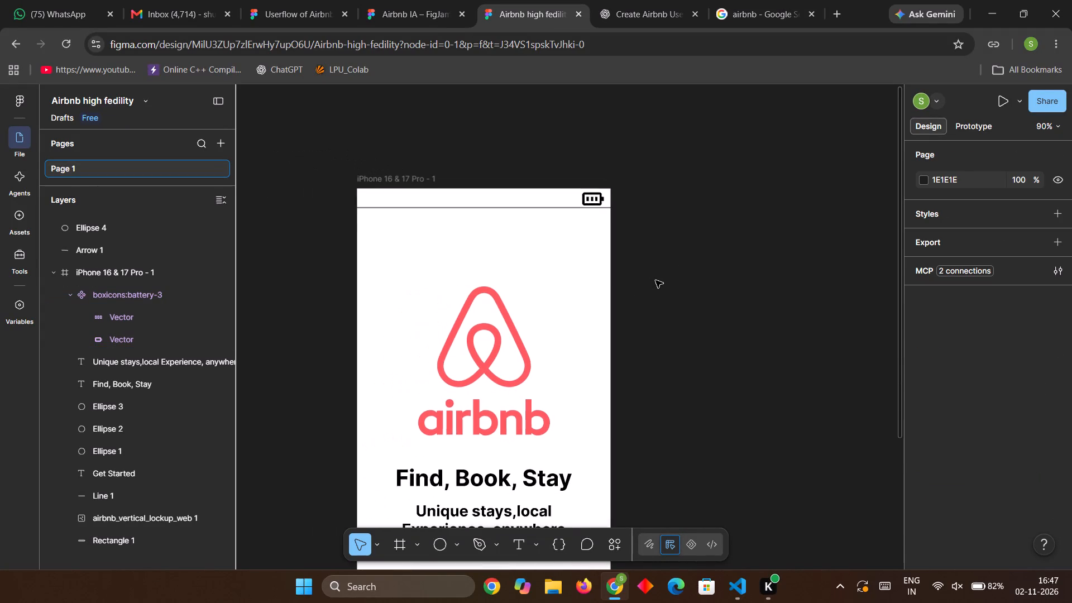
scroll(658, 286, "down", 12)
scroll(657, 320, "up", 5)
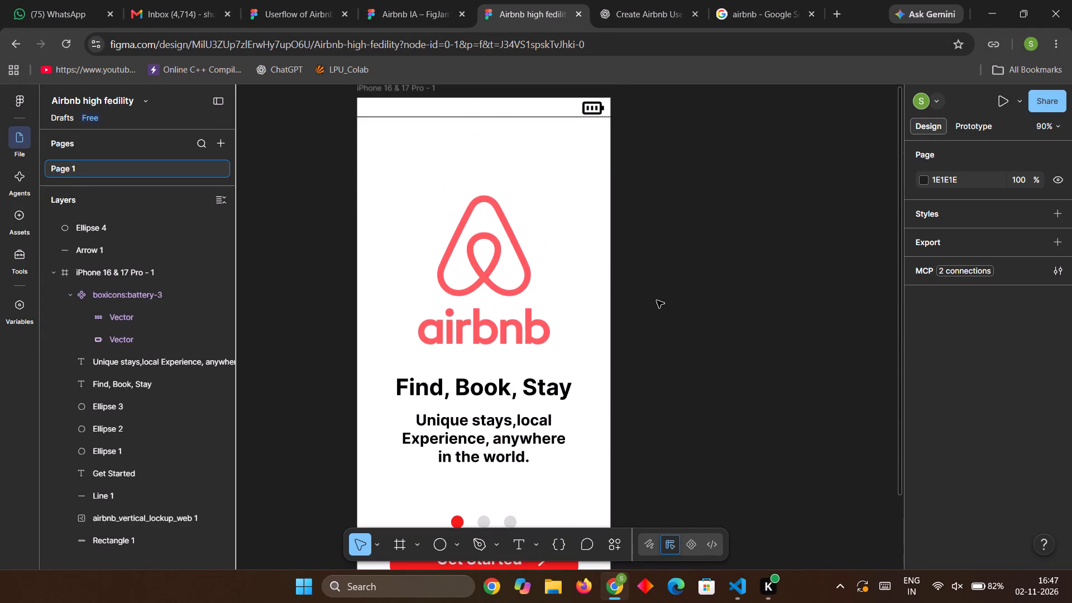
scroll(657, 300, "up", 2)
scroll(633, 293, "down", 3)
scroll(632, 275, "up", 5)
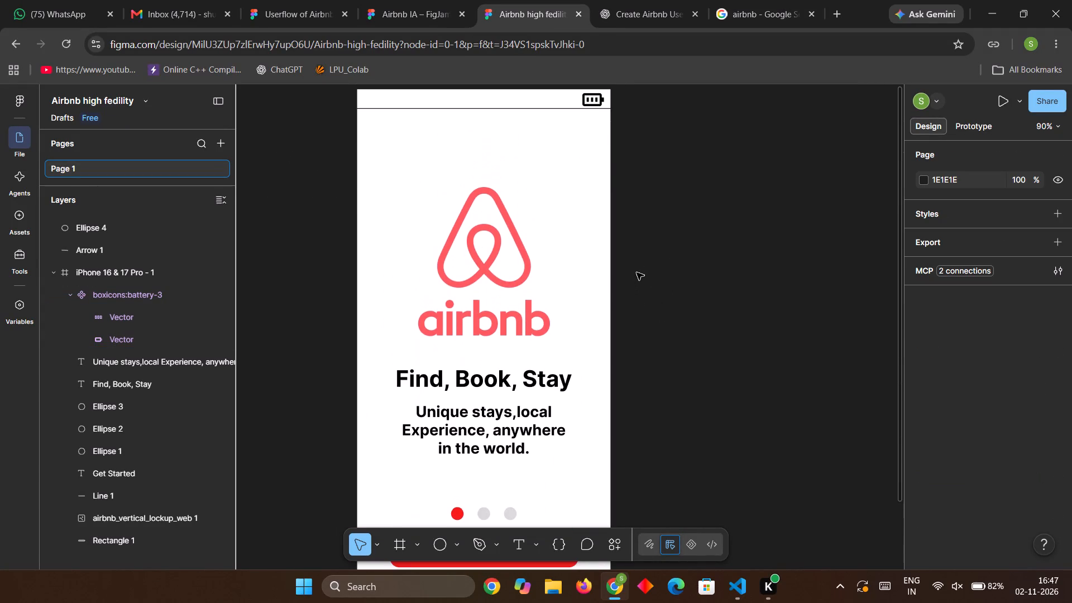
scroll(638, 265, "down", 2, "ctrl")
scroll(674, 251, "down", 1)
scroll(675, 253, "down", 3, "ctrl")
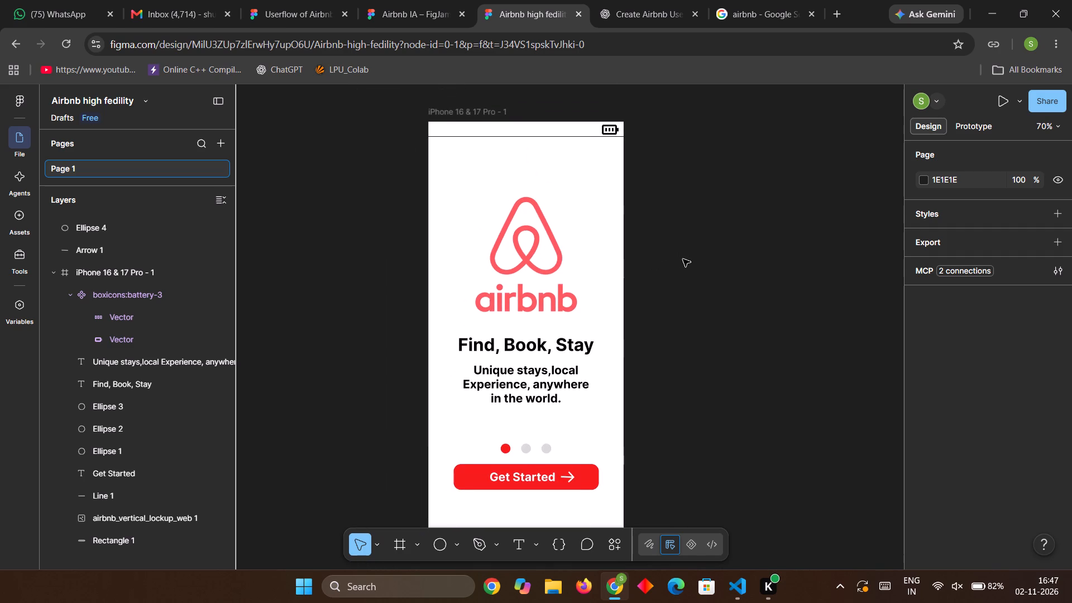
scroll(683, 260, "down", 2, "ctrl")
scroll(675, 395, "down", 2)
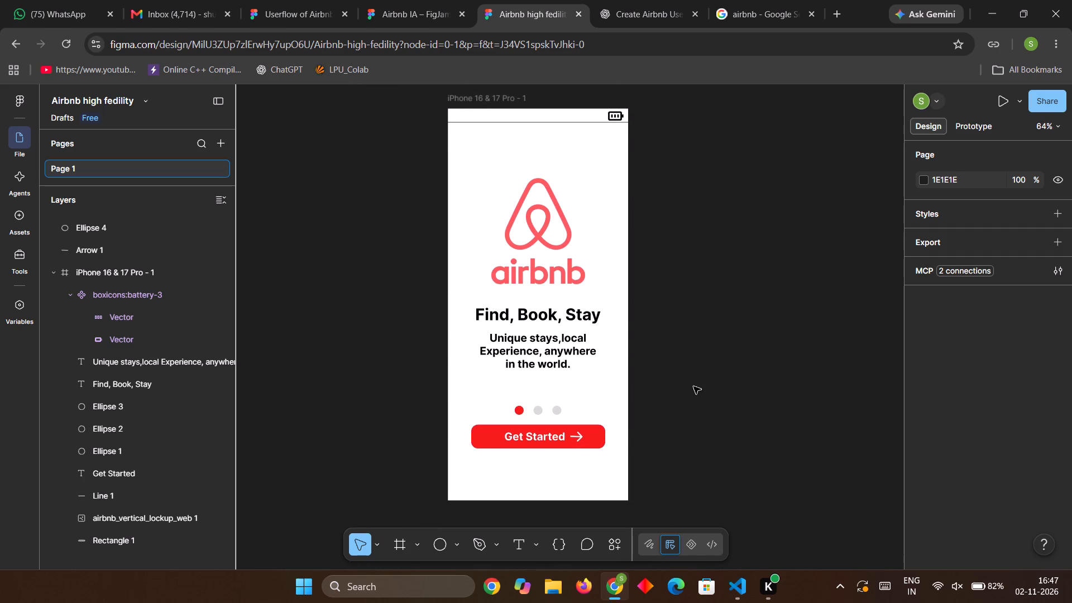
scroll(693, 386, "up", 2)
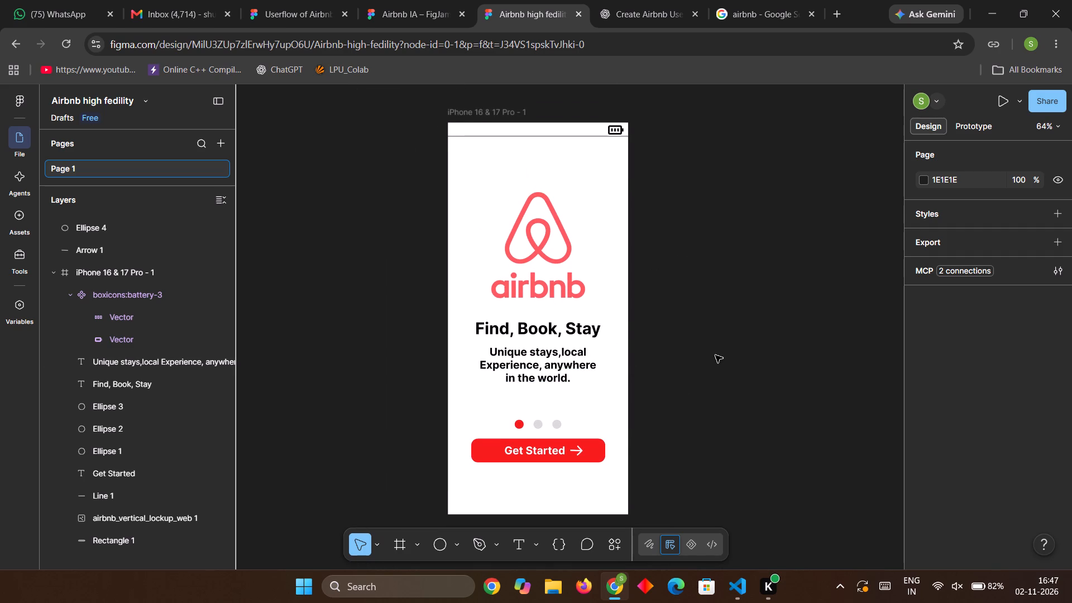
Find the ant-design:wifi-outlined icon in Iconify by searching for "wifi" and import it as a component.
scroll(714, 362, "up", 1)
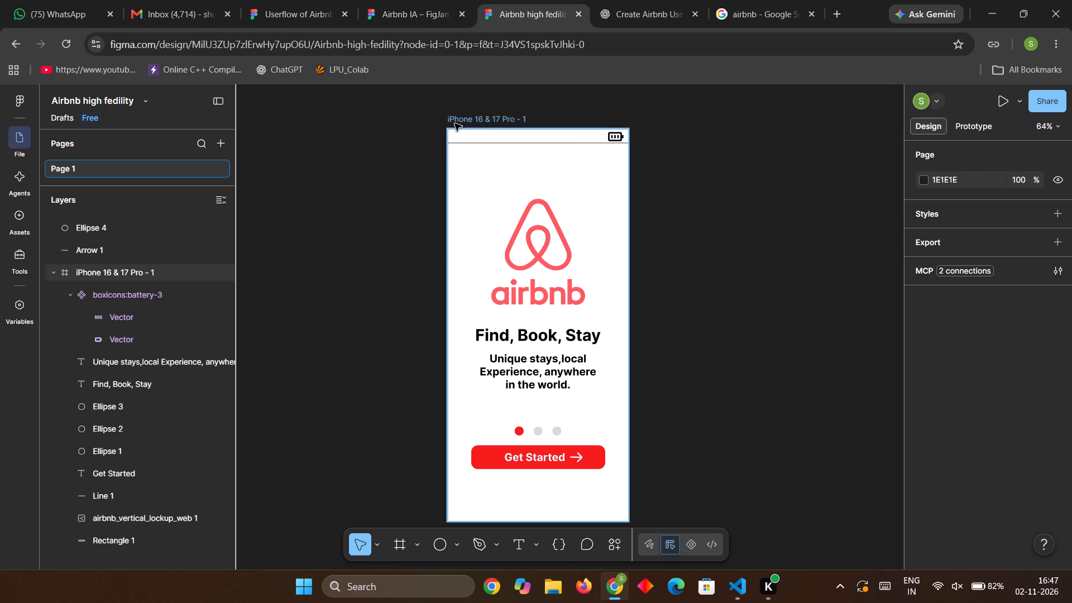
left_click(612, 545)
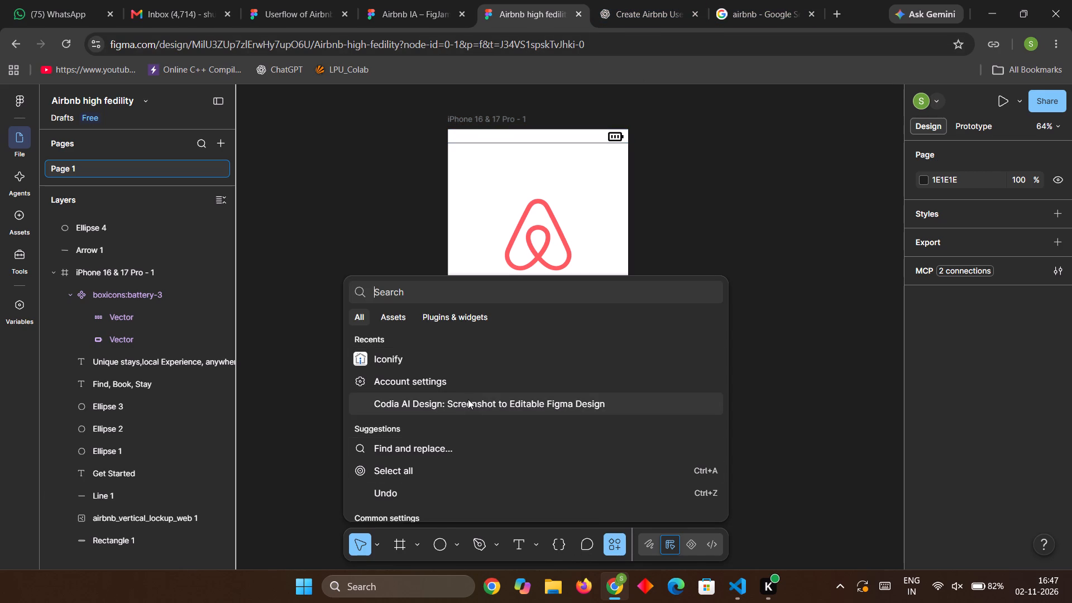
left_click(435, 358)
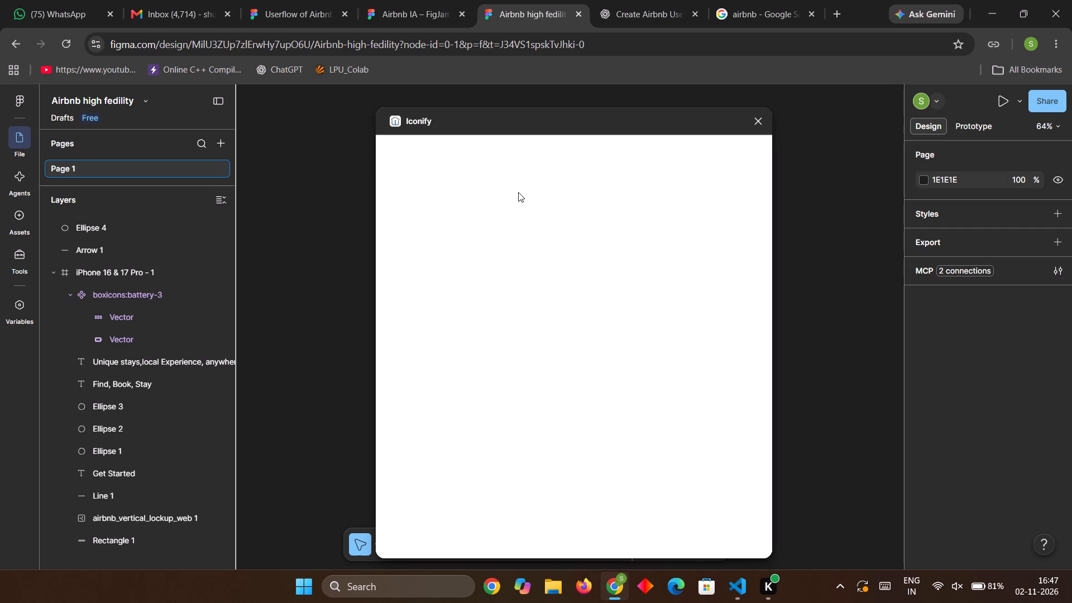
left_click(483, 175)
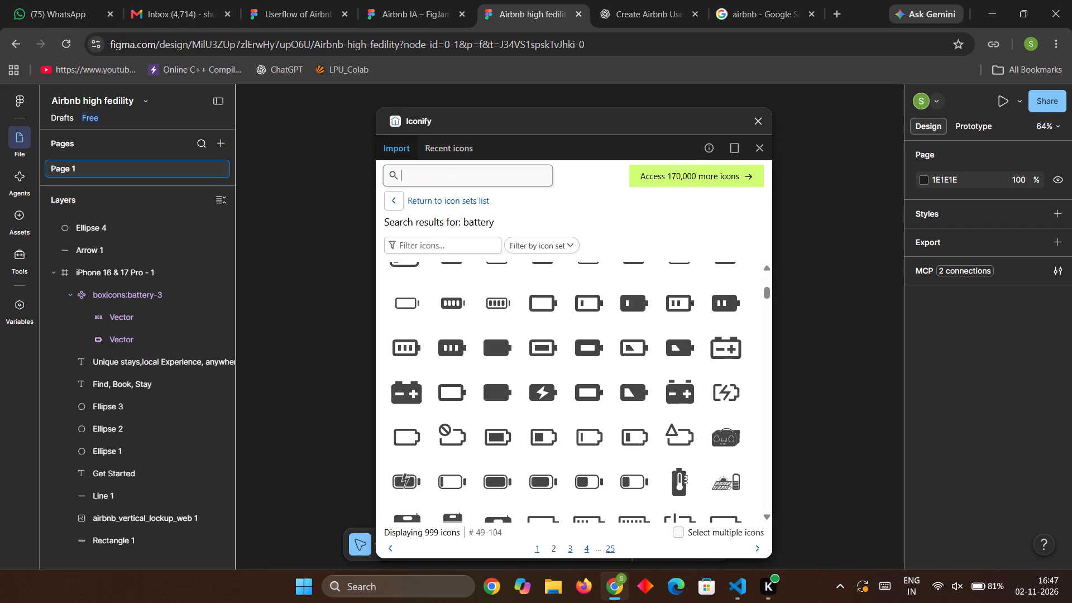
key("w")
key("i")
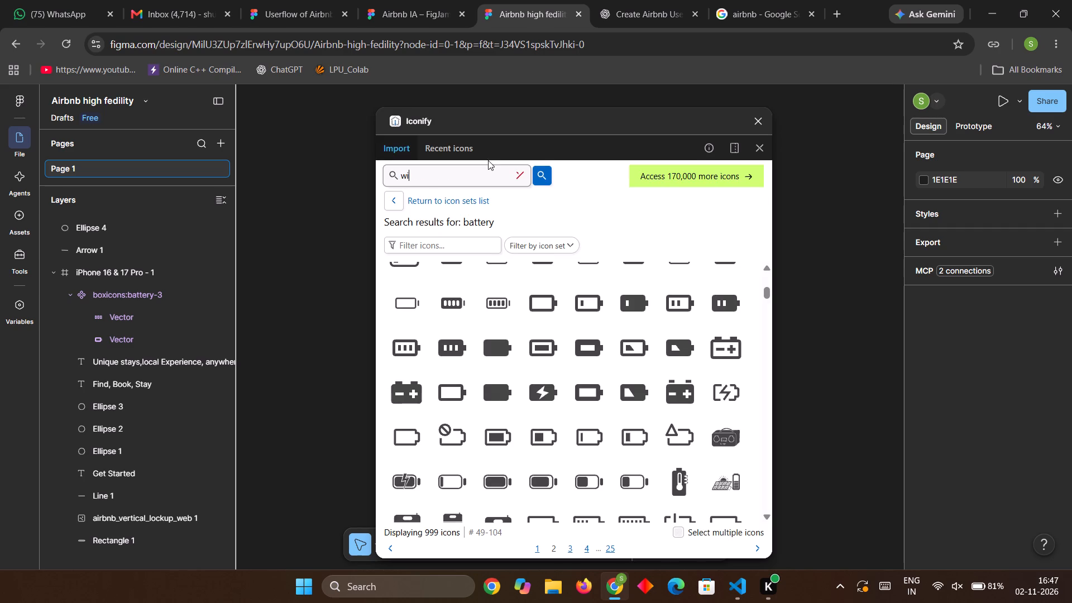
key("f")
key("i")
key("Return")
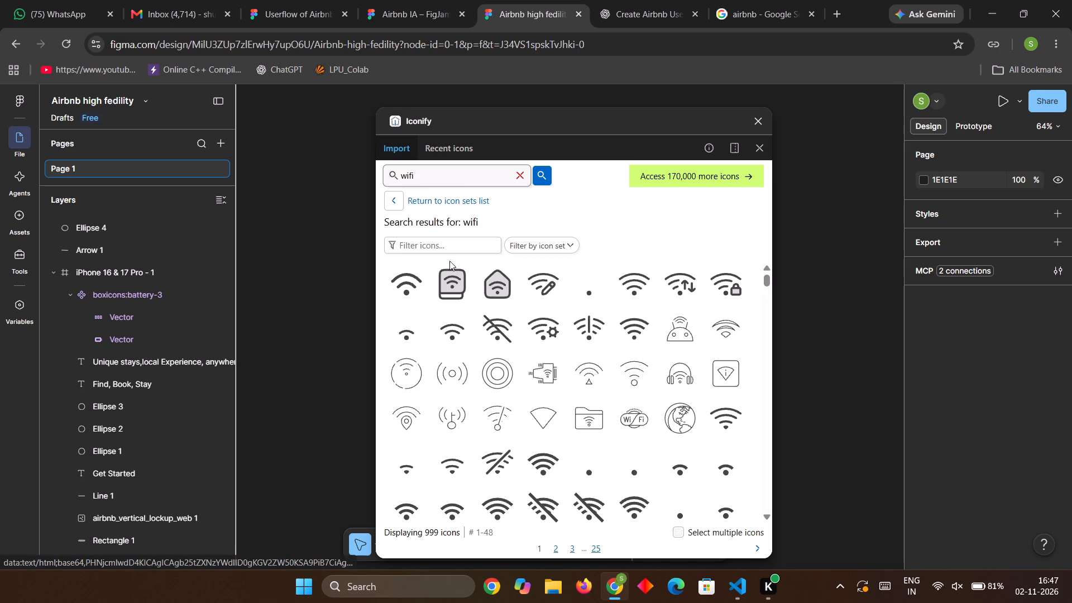
left_click(639, 324)
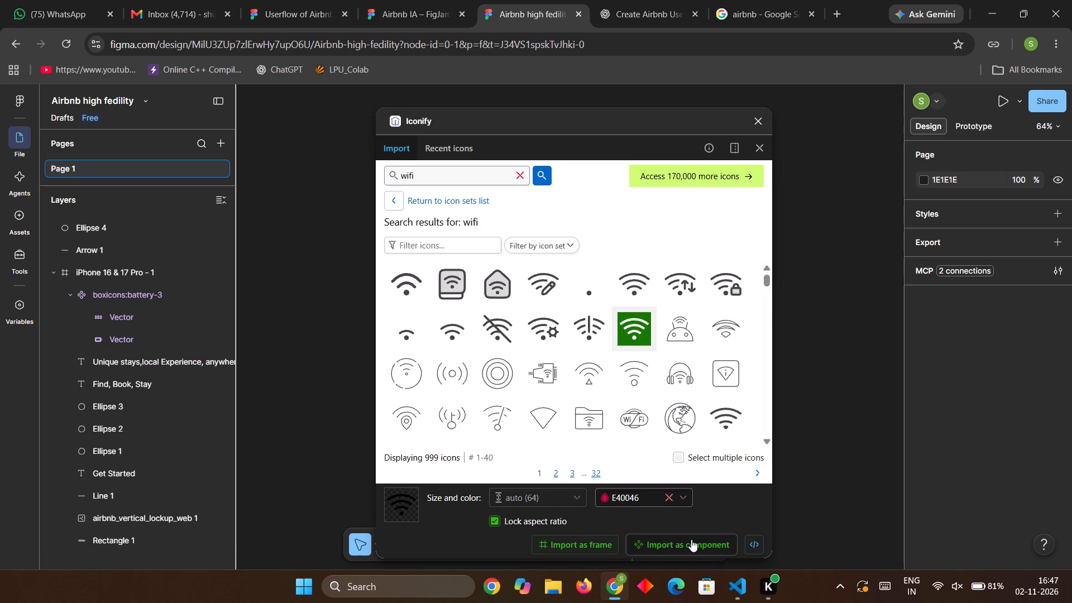
left_click(691, 539)
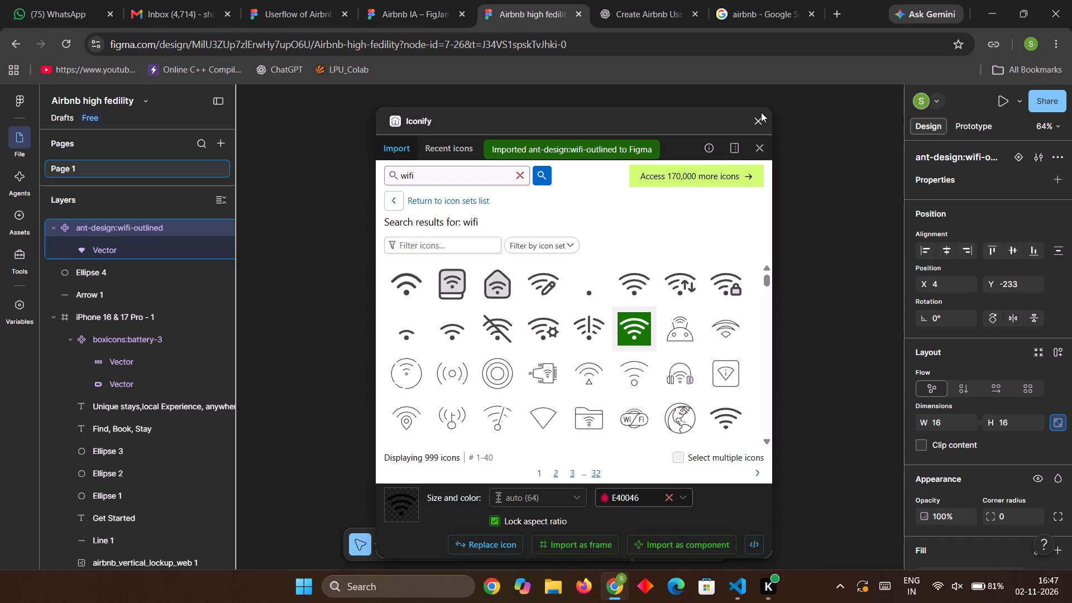
left_click(761, 112)
left_click(758, 126)
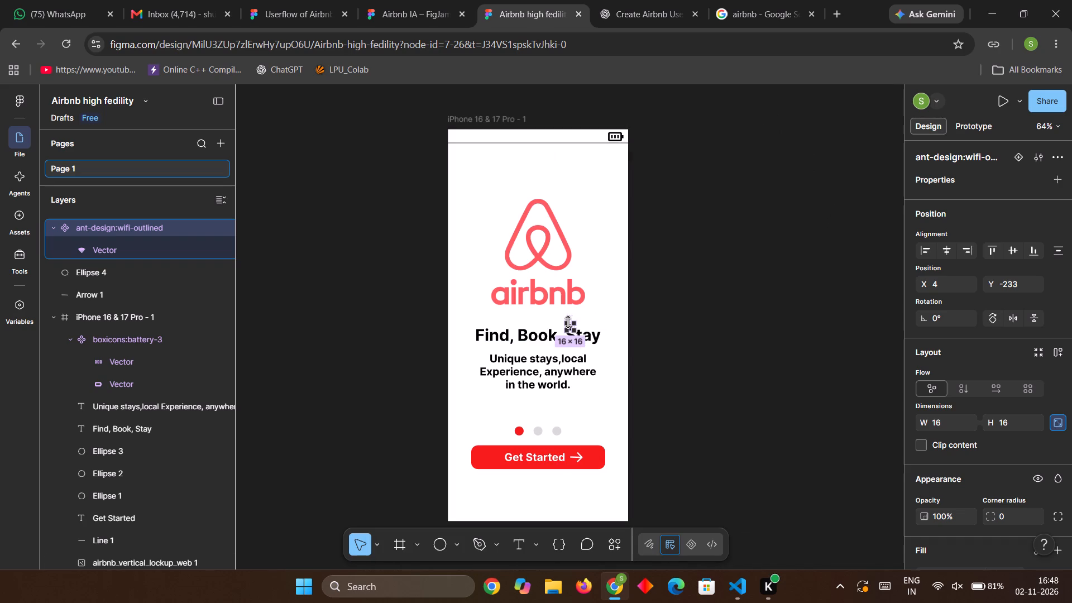
Place the wifi icon in the blank area just below the status bar and enlarge it to about 25 × 25.
left_click_drag(570, 326, 570, 324)
left_click_drag(570, 324, 540, 154)
scroll(574, 179, "up", 3, "ctrl")
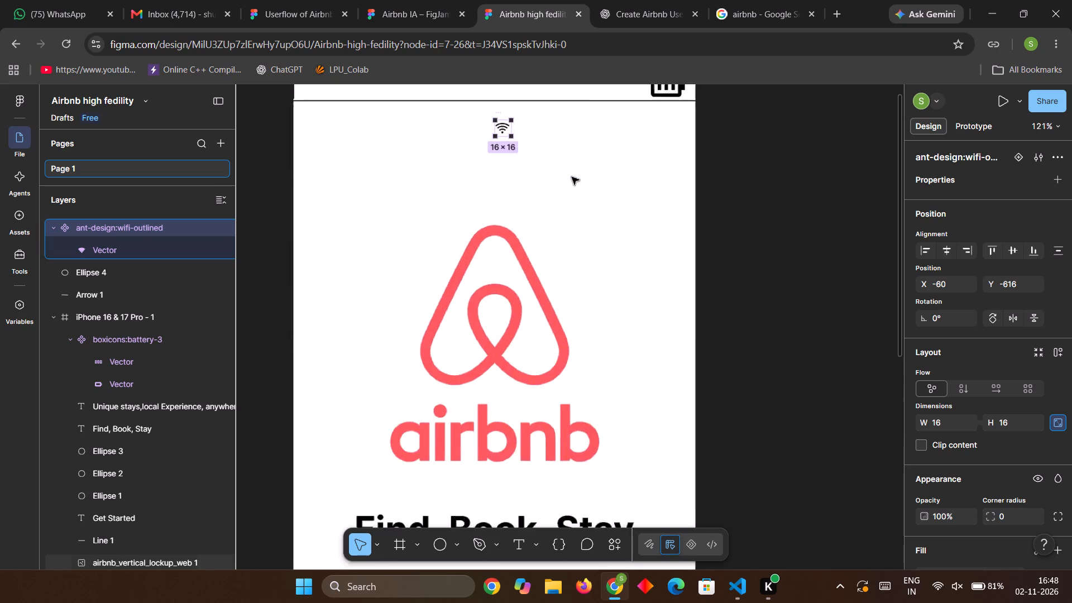
scroll(572, 177, "up", 15, "ctrl")
scroll(514, 295, "up", 5, "ctrl")
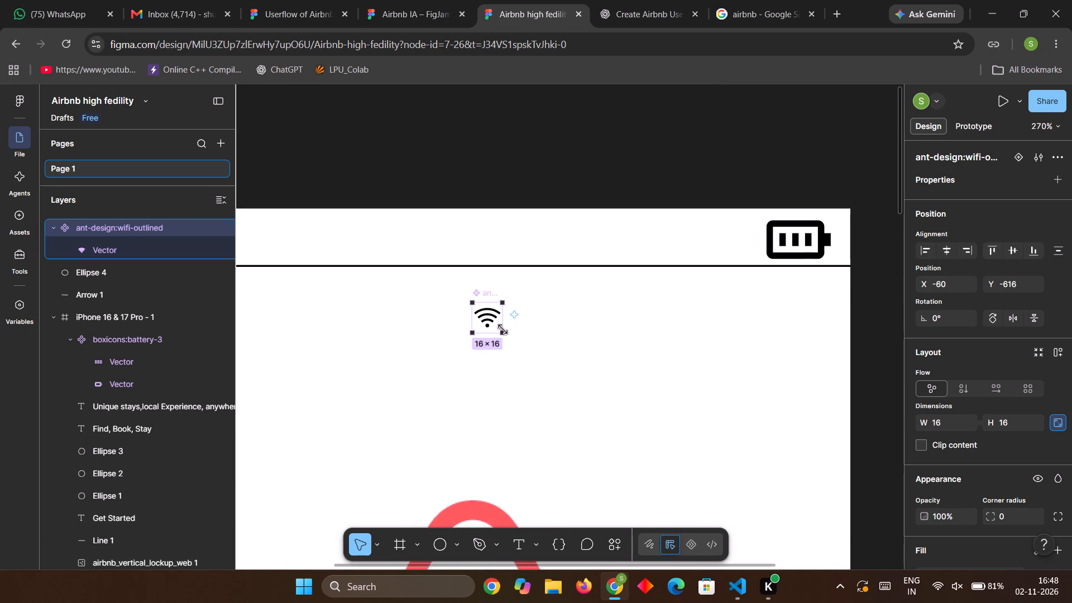
left_click_drag(501, 334, 503, 335)
left_click_drag(503, 335, 523, 351)
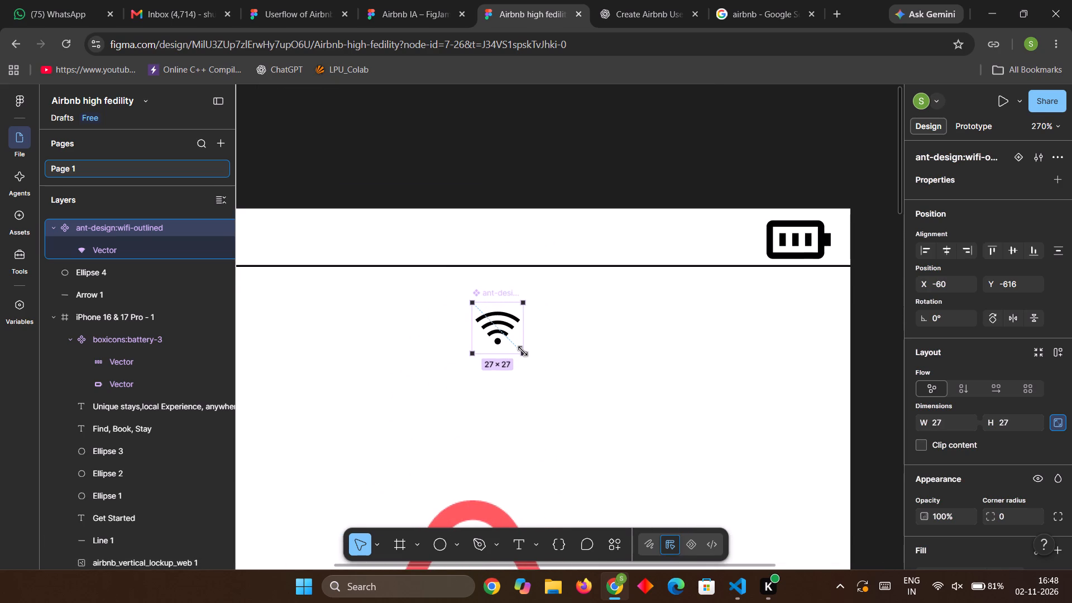
left_click_drag(523, 351, 519, 342)
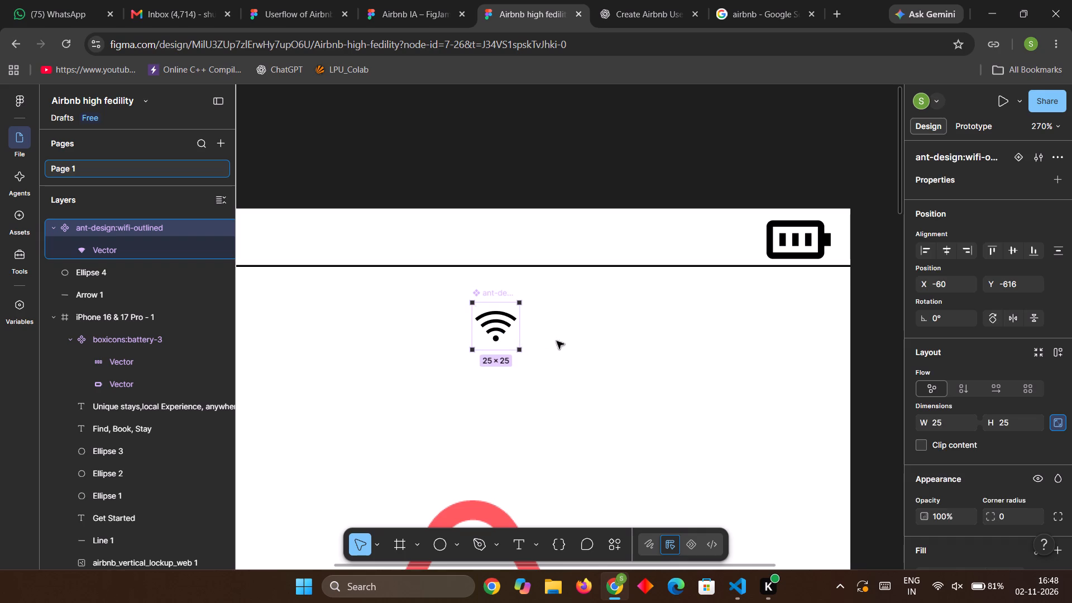
left_click(557, 341)
Move the wifi icon into the status bar beside the battery icon, at about X 65, Y -663.
left_click_drag(495, 328, 731, 239)
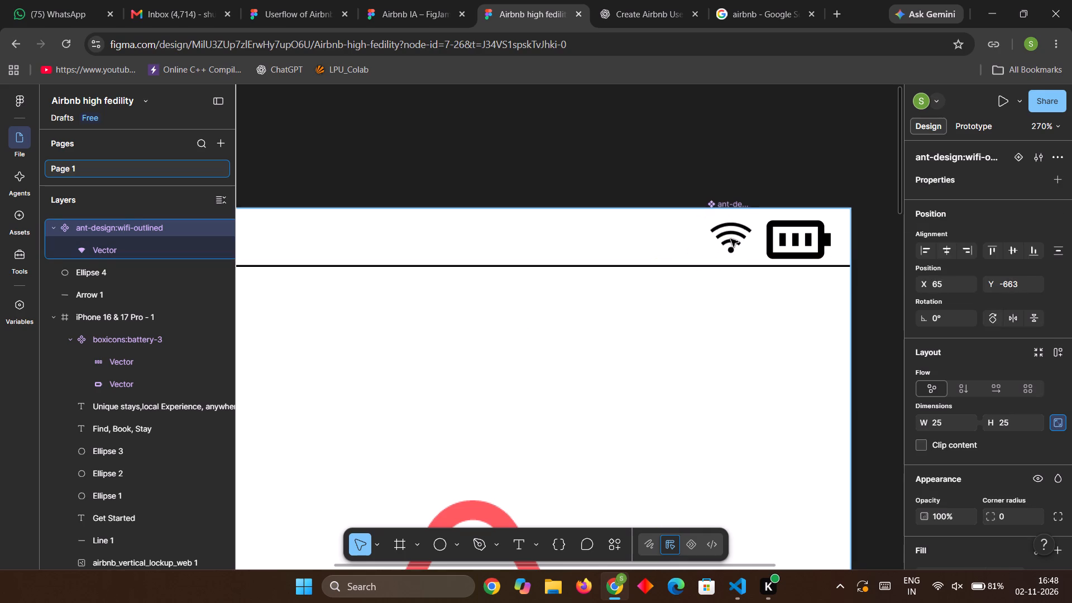
left_click_drag(731, 239, 730, 239)
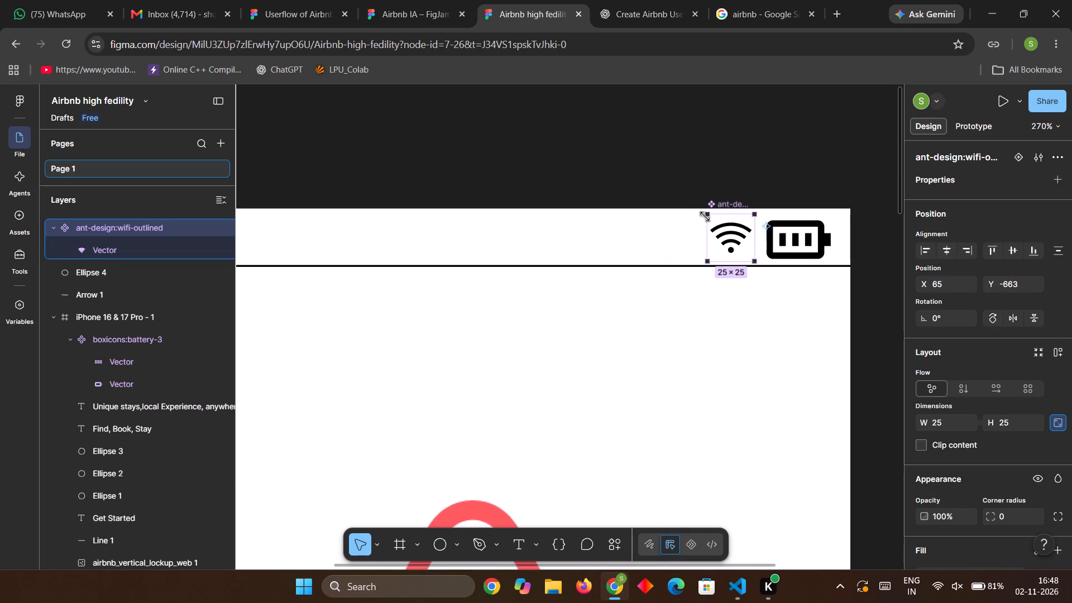
Enlarge the wifi icon to about 30 × 30 and adjust its spacing to the left of the battery icon.
left_click_drag(705, 216, 697, 211)
left_click_drag(725, 231, 722, 232)
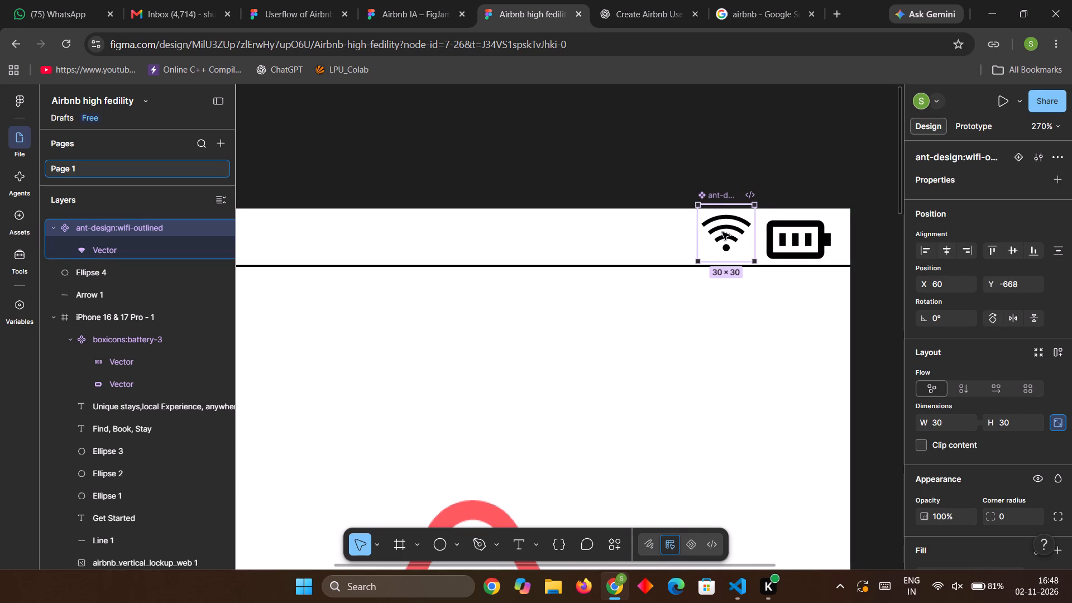
left_click_drag(722, 232, 722, 237)
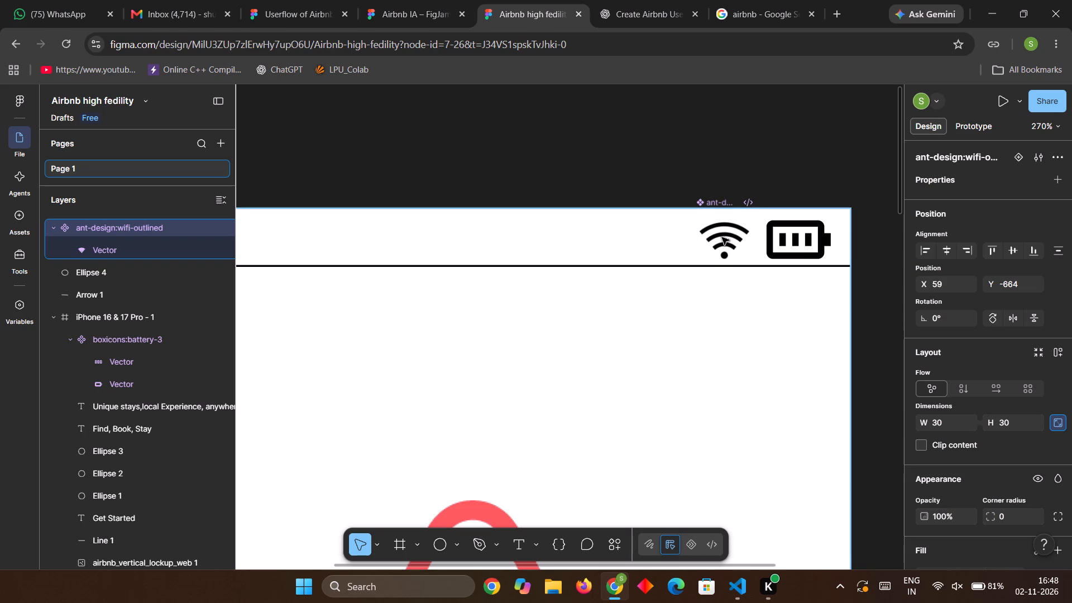
left_click_drag(722, 237, 733, 240)
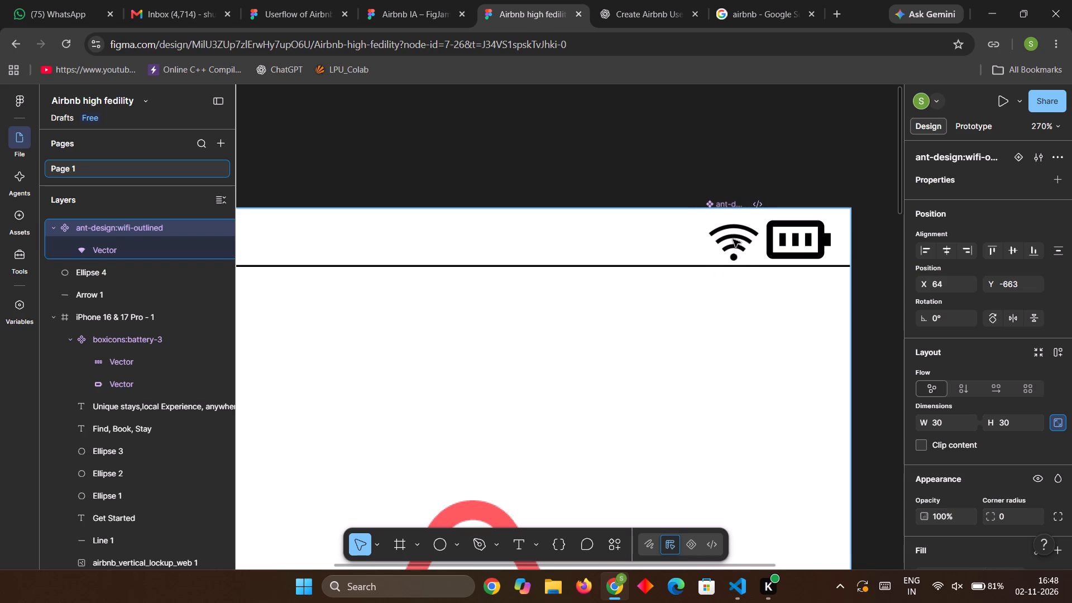
left_click_drag(733, 240, 724, 238)
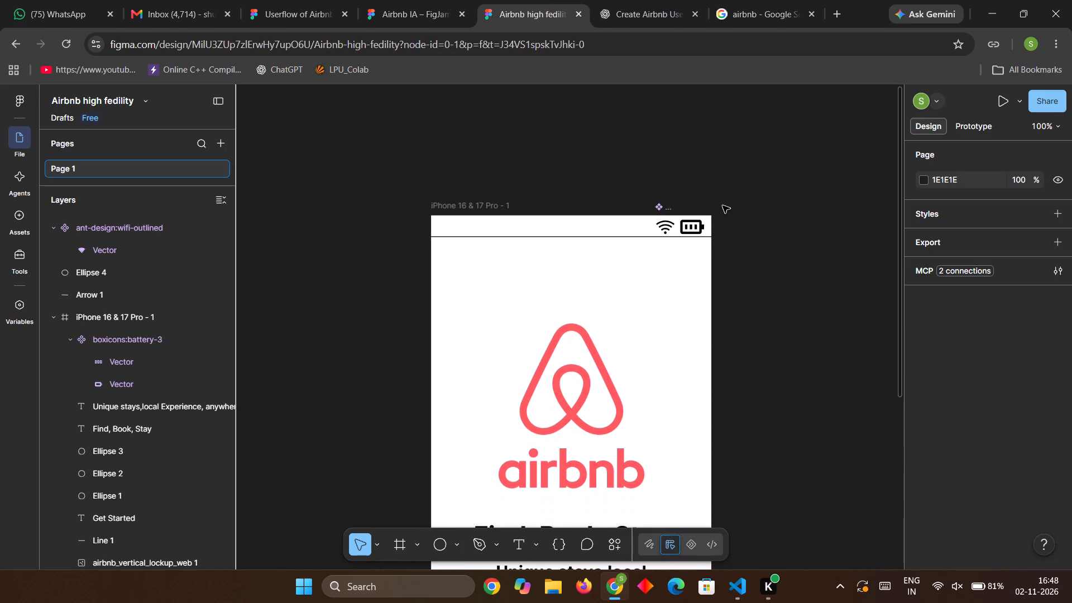
Shrink the status bar's wifi icon to 29 × 29 and nudge it up to Y -665, beside the battery icon.
scroll(722, 205, "down", 7)
scroll(730, 193, "up", 4, "ctrl")
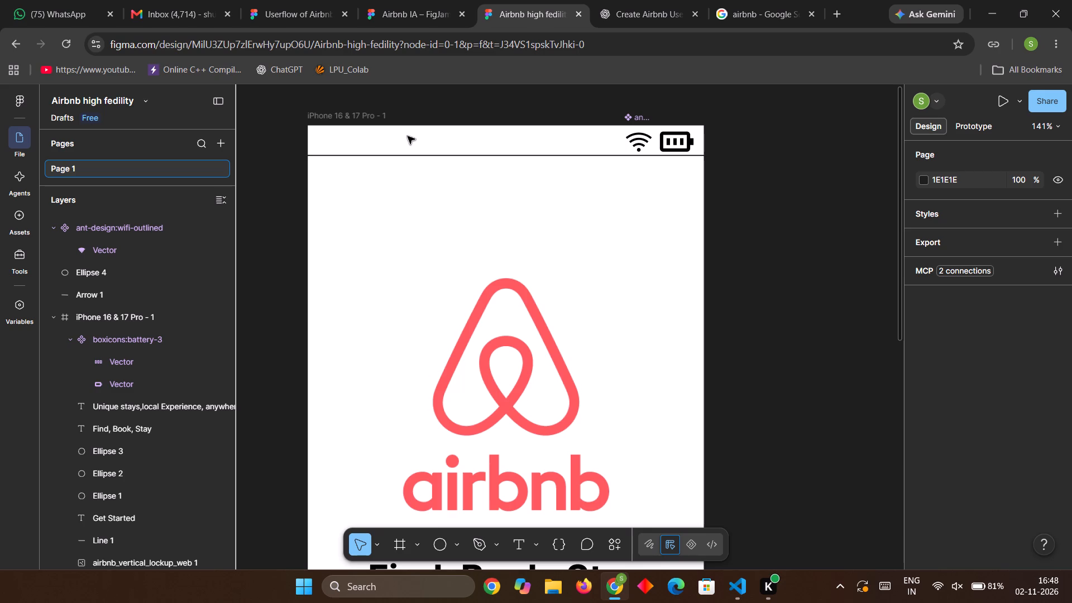
left_click(631, 150)
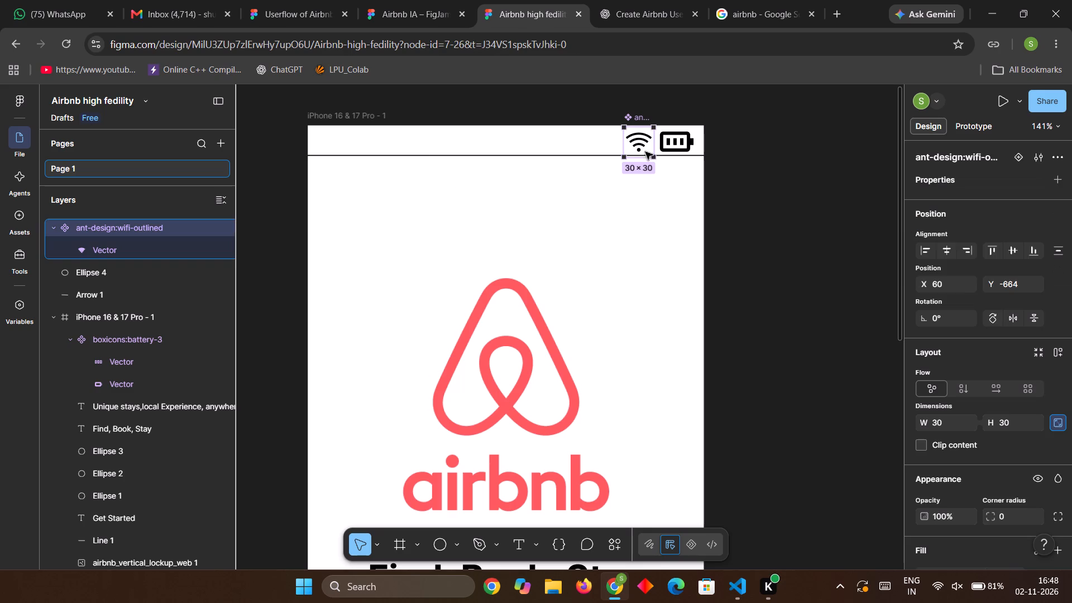
scroll(634, 146, "up", 7)
scroll(653, 175, "up", 5, "ctrl")
left_click(657, 178)
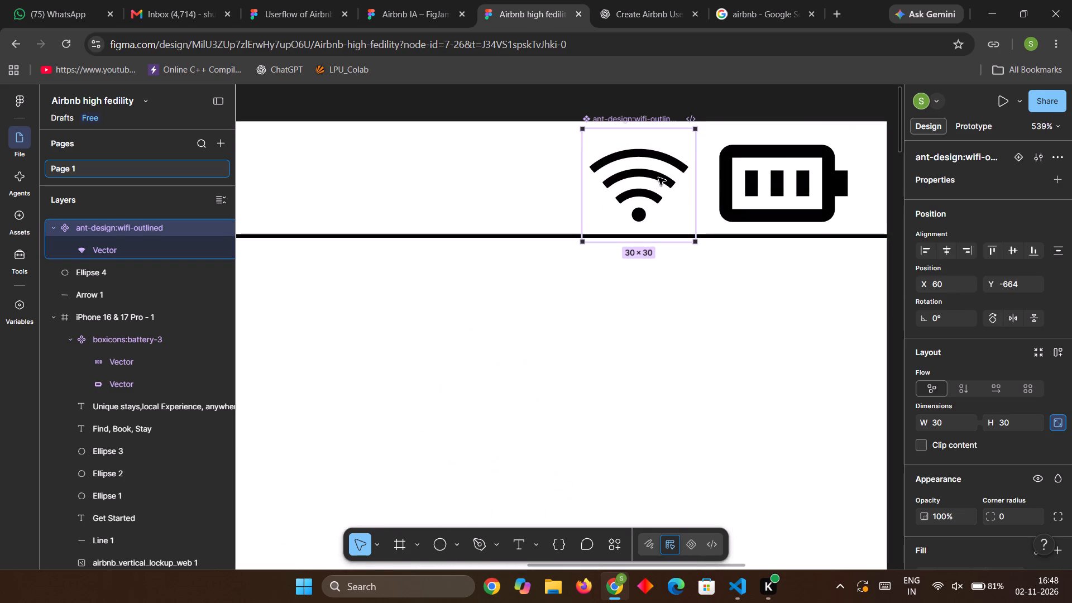
left_click_drag(696, 245, 692, 238)
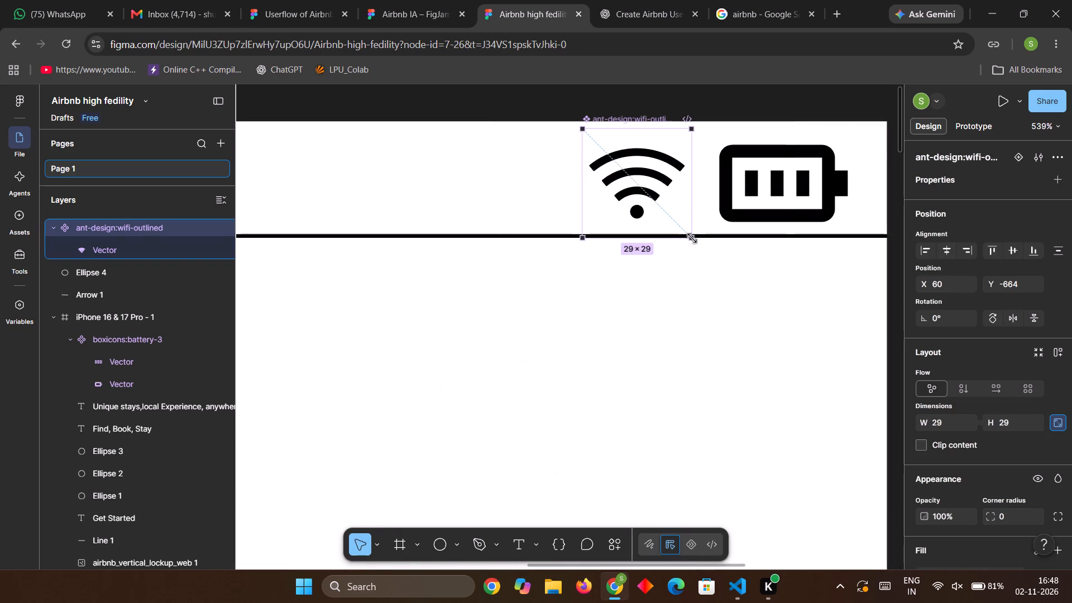
left_click_drag(692, 238, 692, 236)
left_click_drag(653, 196, 653, 191)
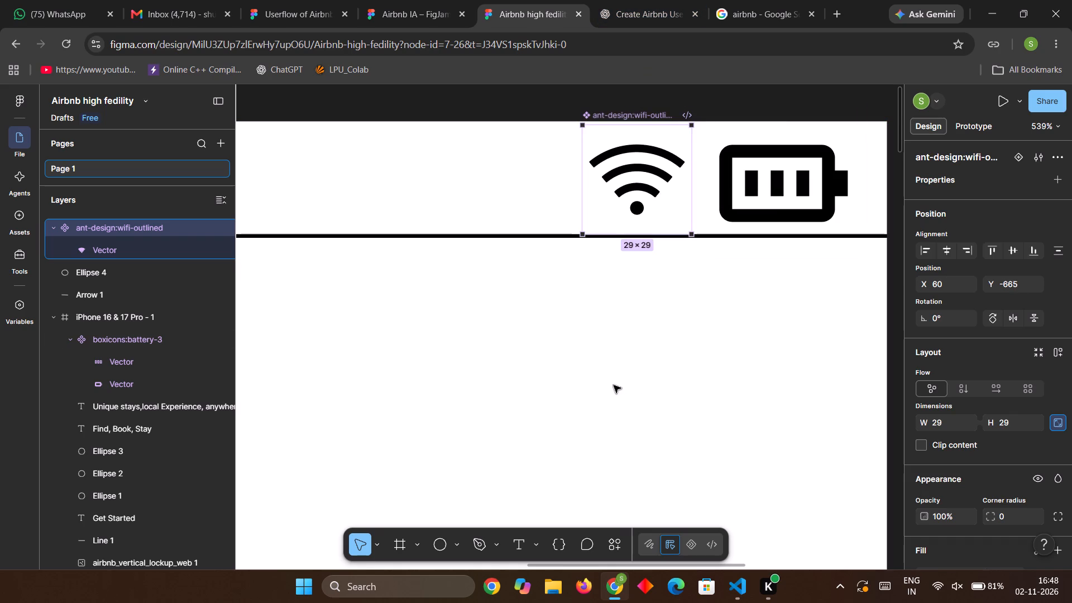
left_click(614, 385)
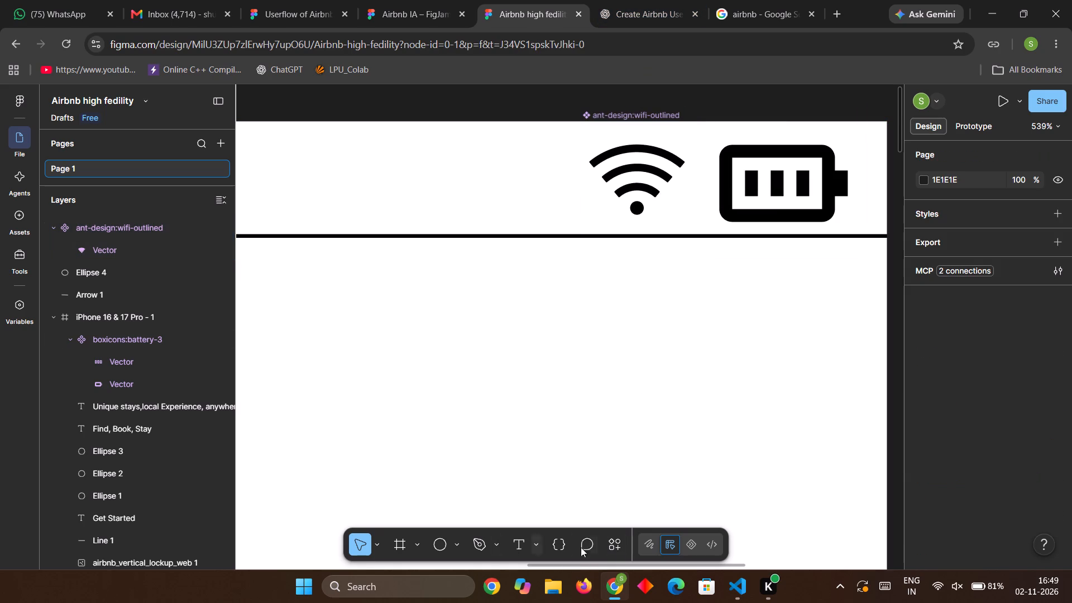
Search the Iconify plugin for "network" and browse the results for a network icon for the status bar.
left_click(608, 545)
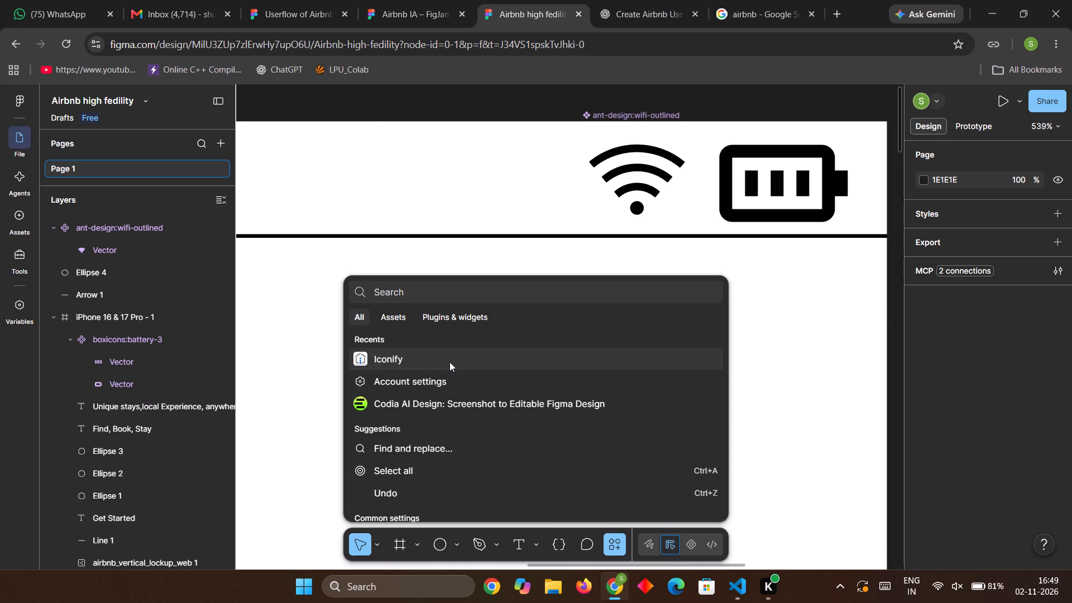
left_click(449, 362)
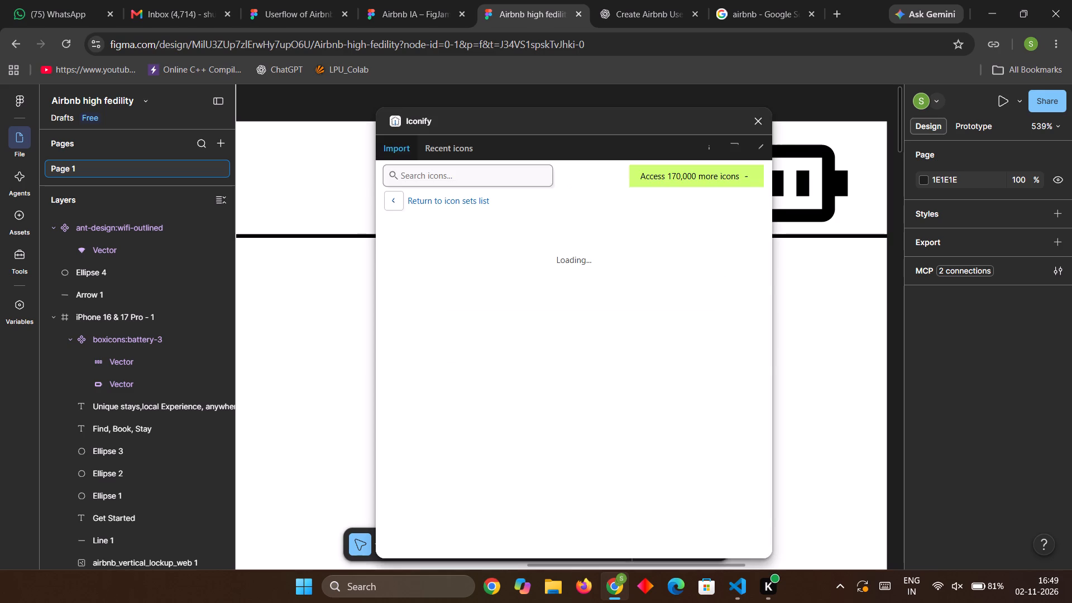
left_click(469, 168)
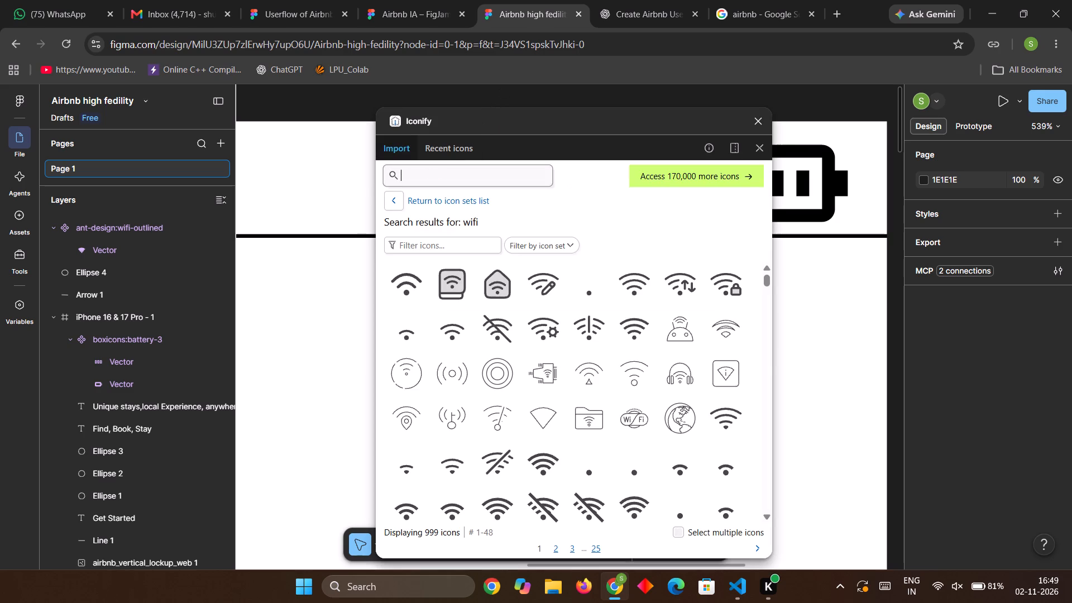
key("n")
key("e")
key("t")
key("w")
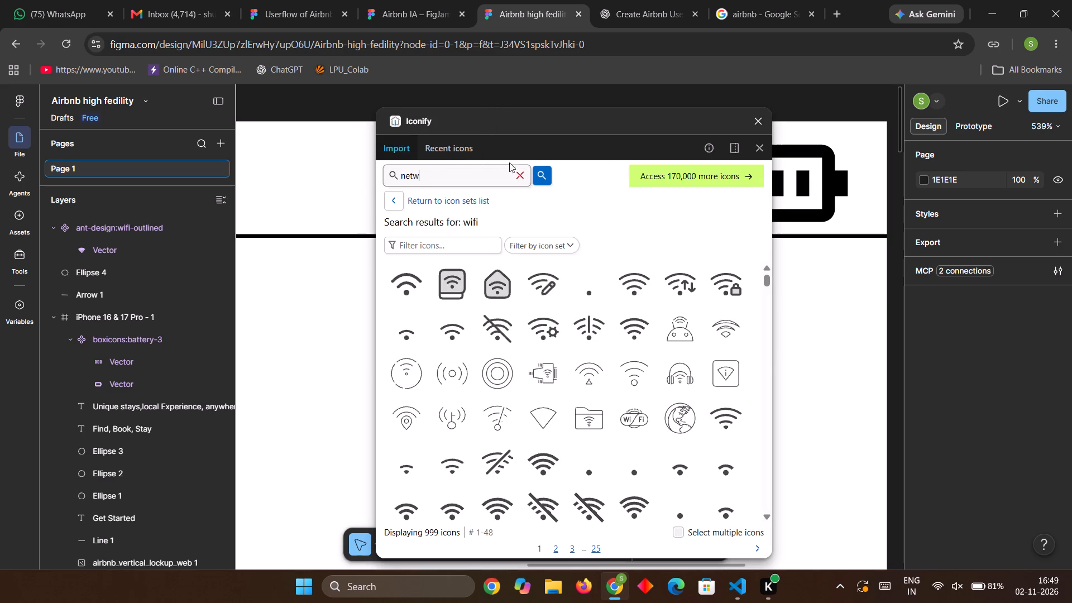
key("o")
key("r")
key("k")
key("Return")
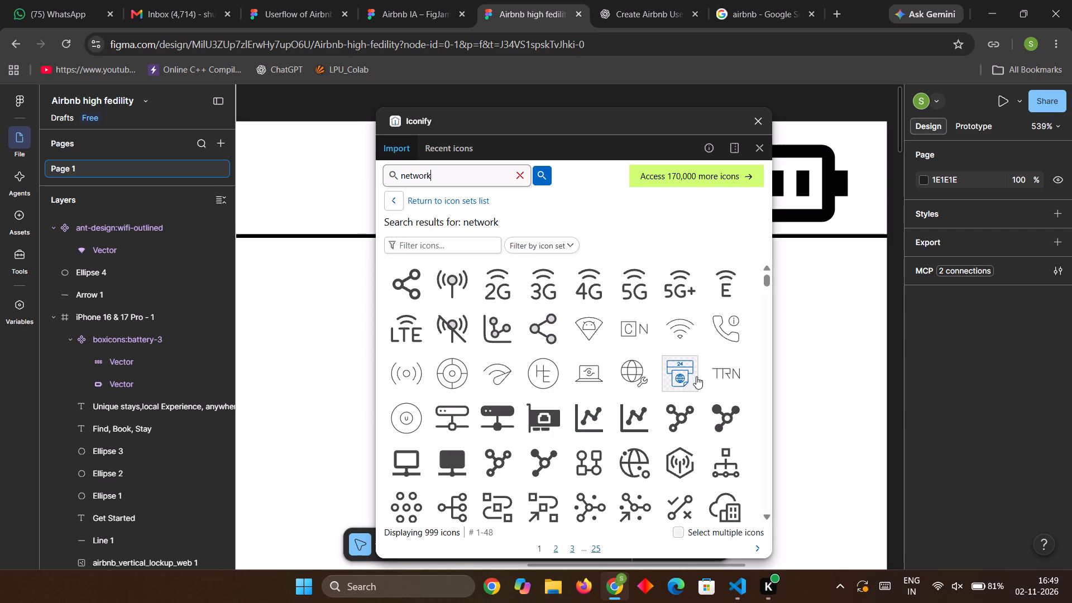
scroll(687, 398, "down", 2)
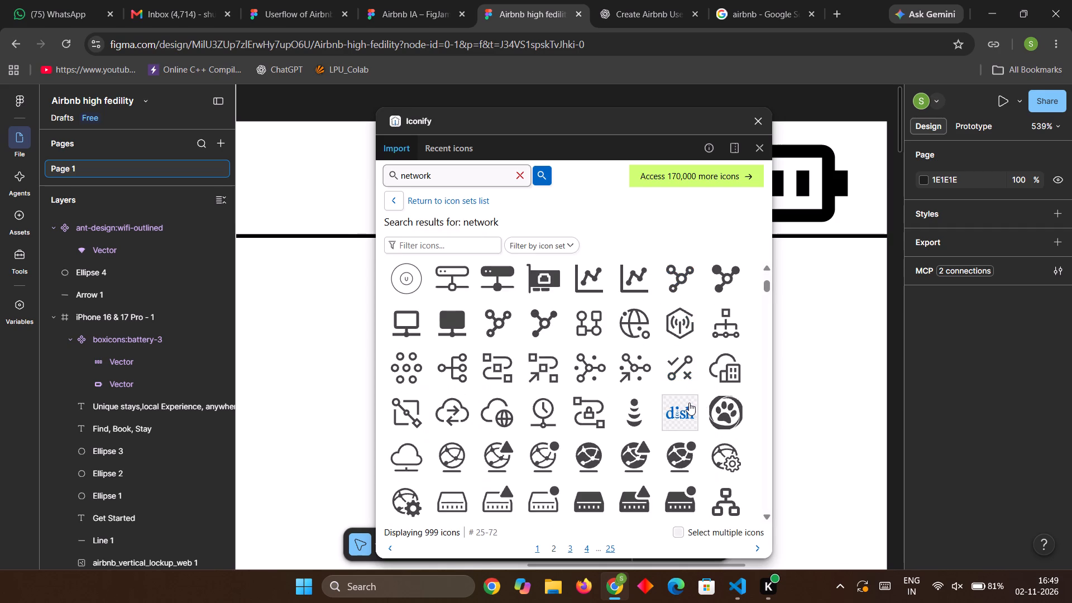
scroll(689, 402, "down", 6)
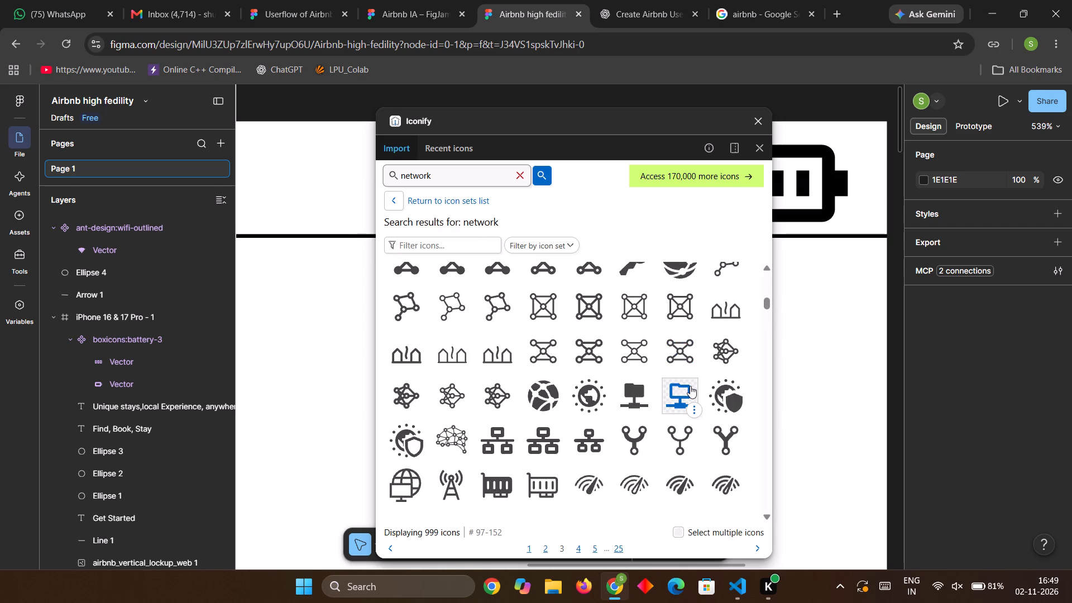
scroll(690, 386, "down", 3)
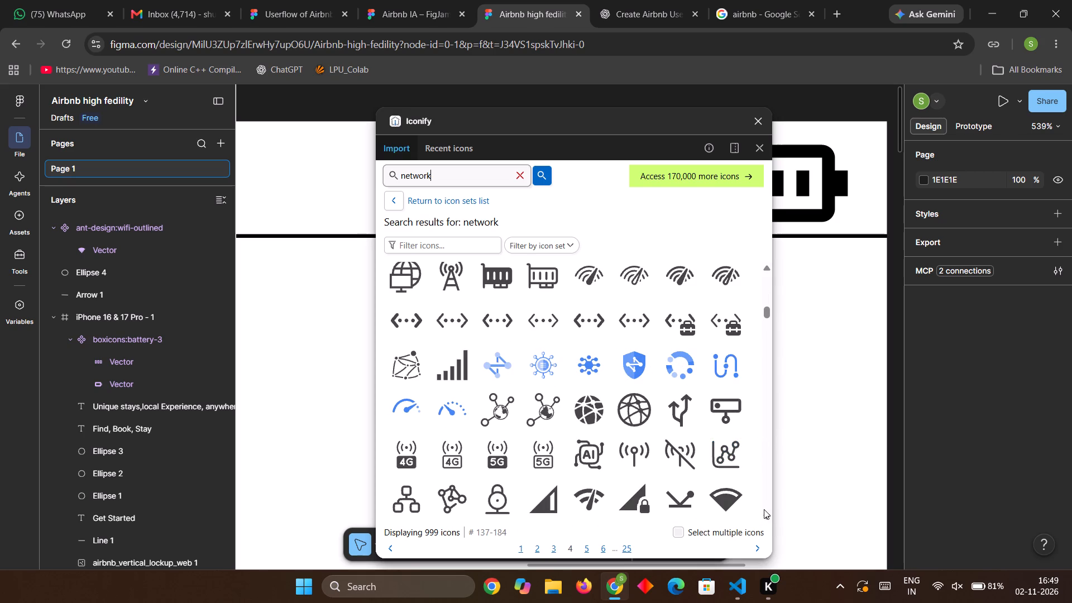
Browse the Iconify search results for "network" for a mobile signal icon that suits the status bar.
scroll(764, 509, "up", 17)
scroll(700, 418, "down", 2)
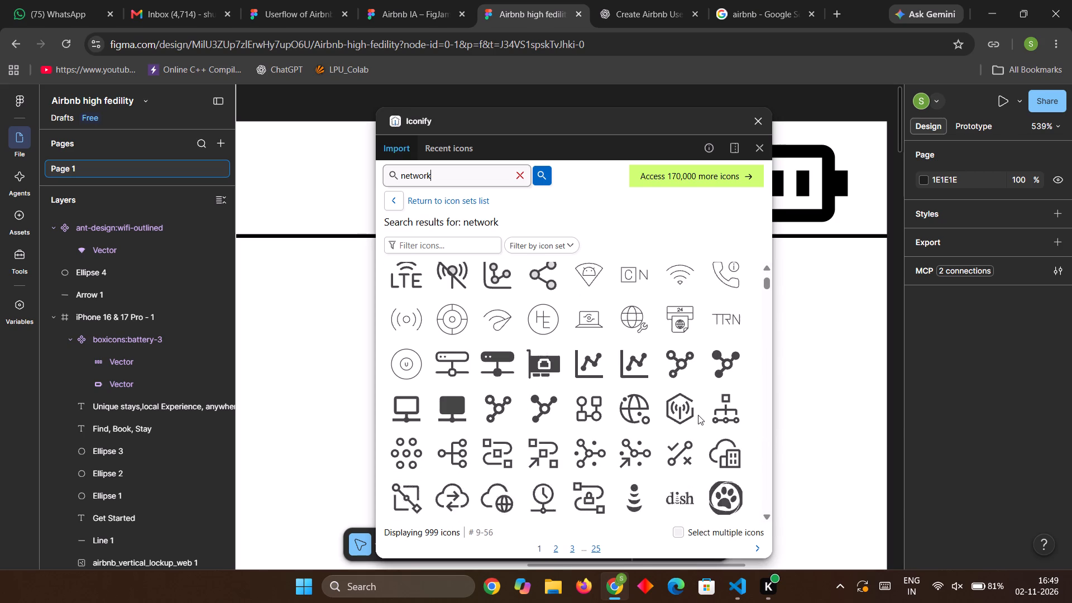
scroll(698, 415, "down", 12)
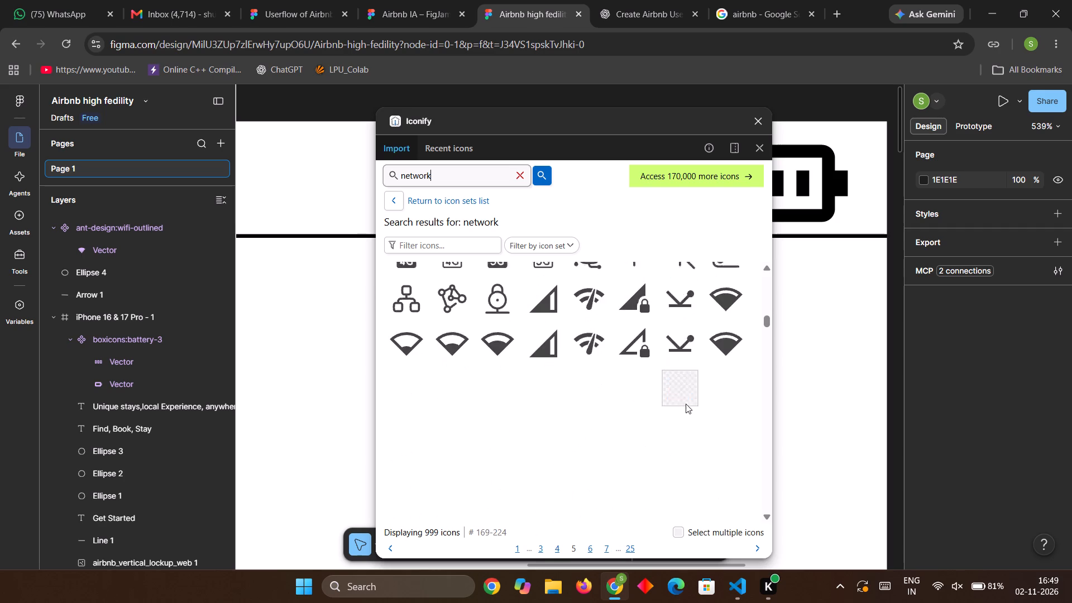
scroll(686, 404, "down", 5)
scroll(683, 401, "up", 5)
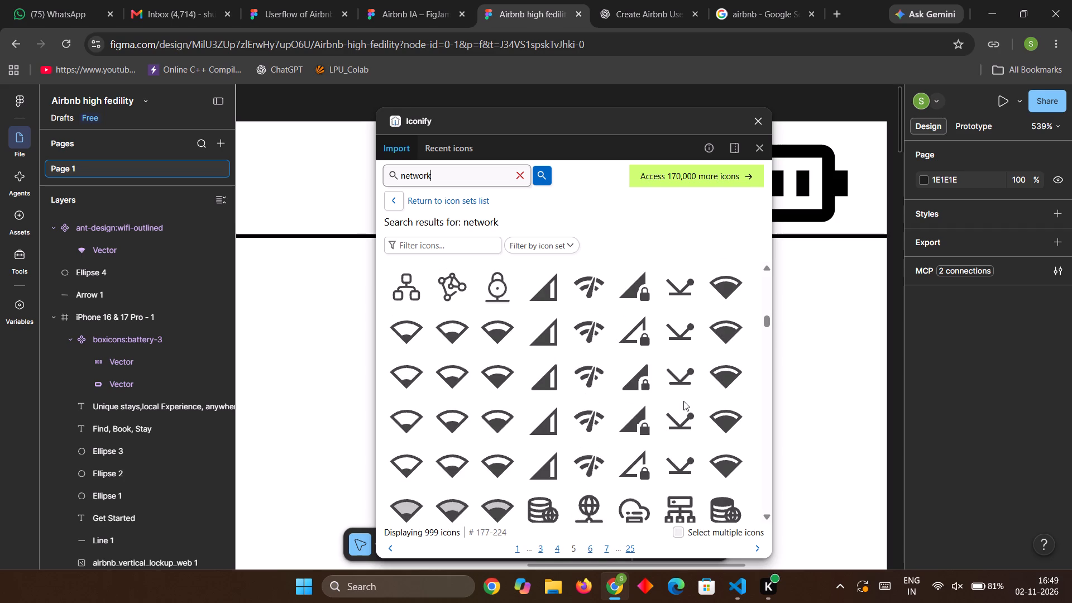
scroll(683, 401, "up", 2)
scroll(683, 401, "down", 5)
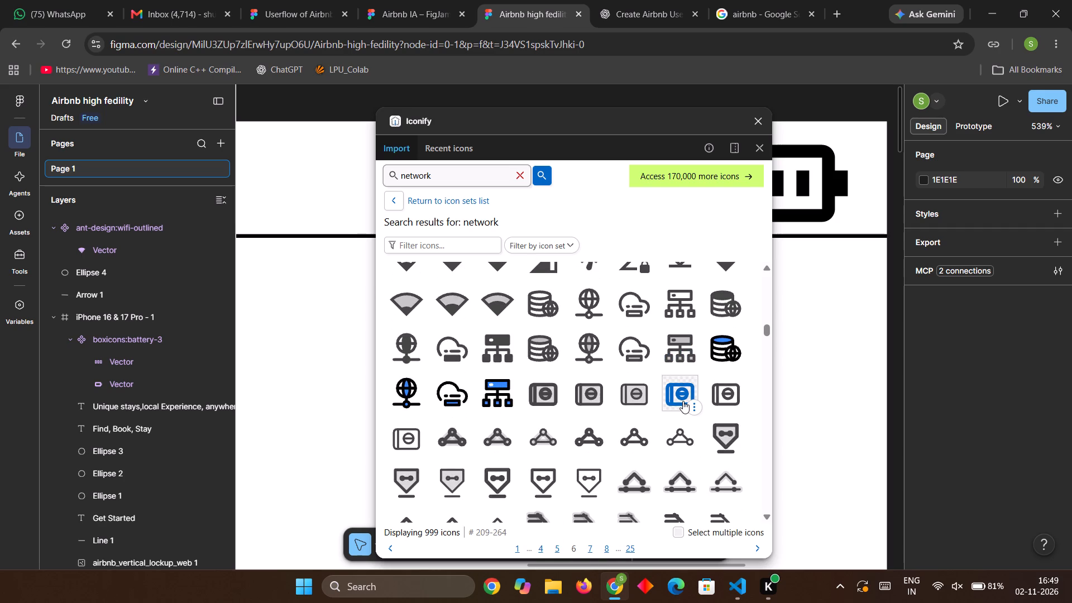
scroll(683, 401, "down", 2)
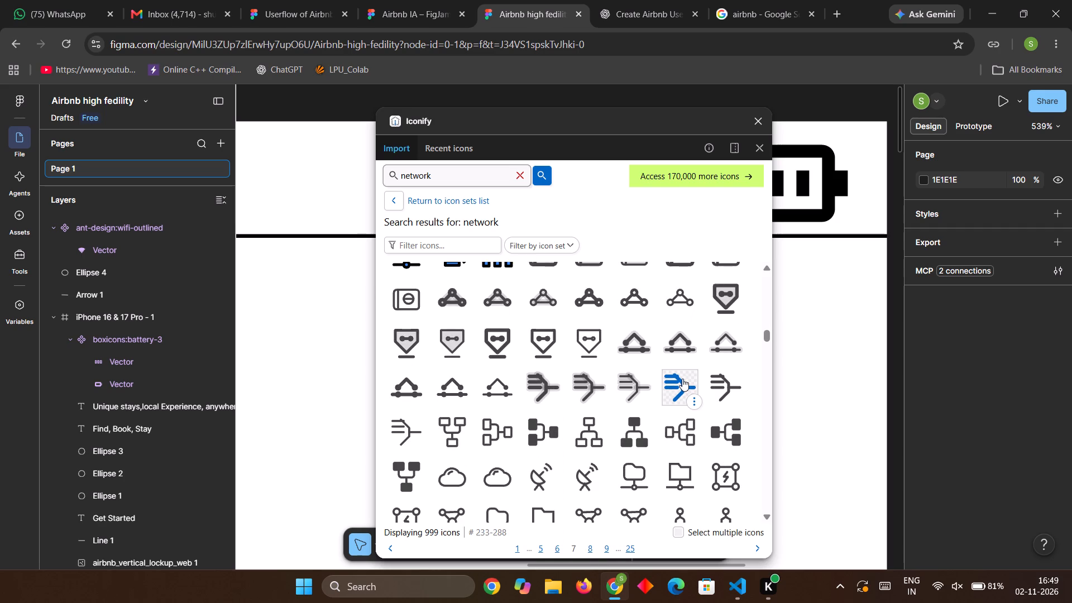
scroll(669, 376, "down", 2)
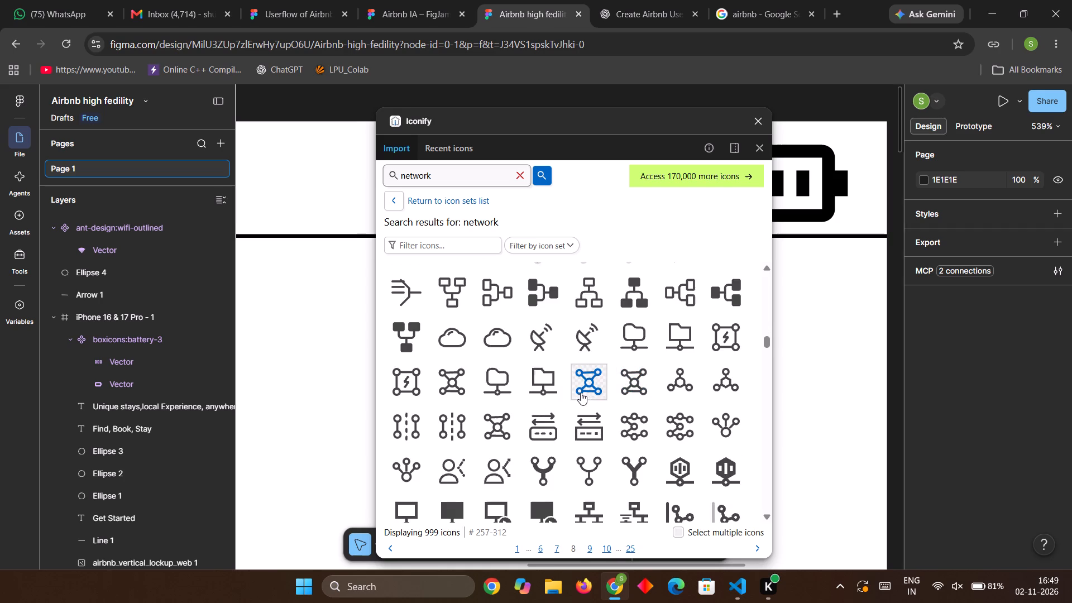
scroll(578, 392, "down", 2)
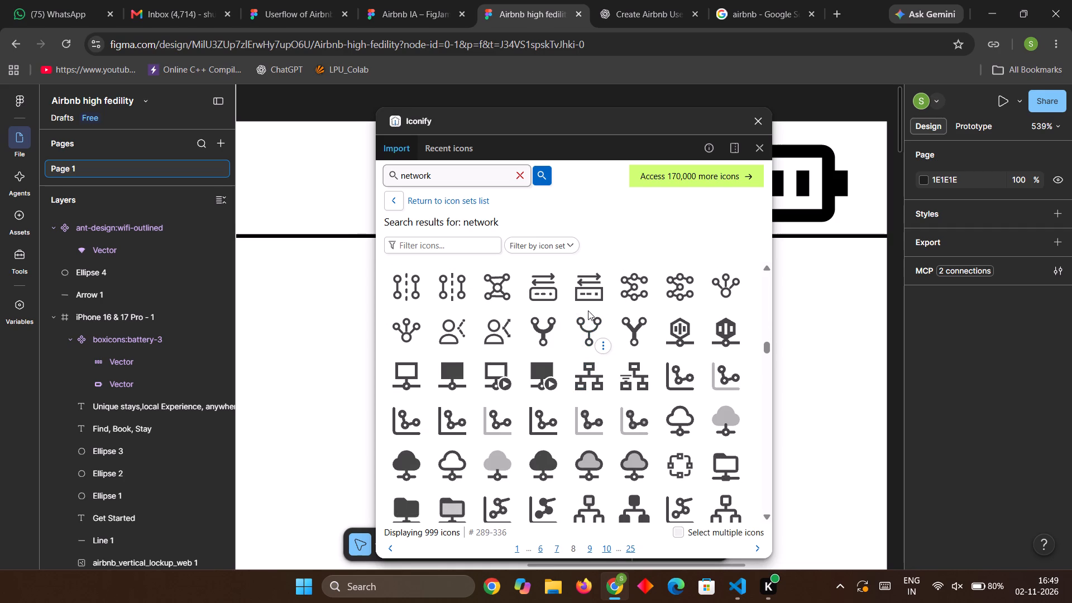
scroll(591, 312, "down", 1)
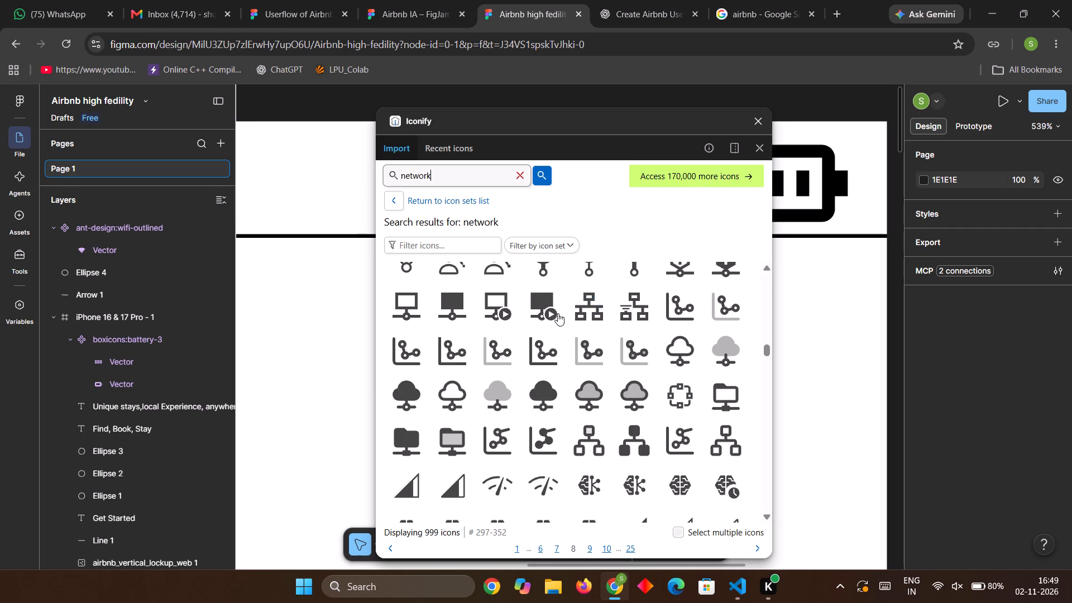
scroll(558, 320, "down", 3)
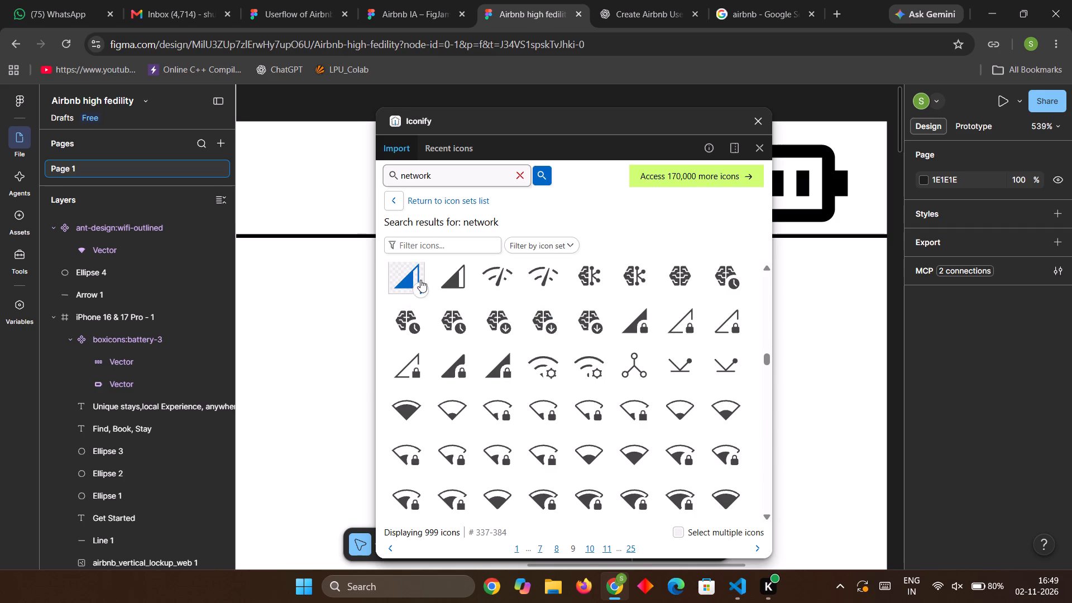
scroll(658, 392, "down", 2)
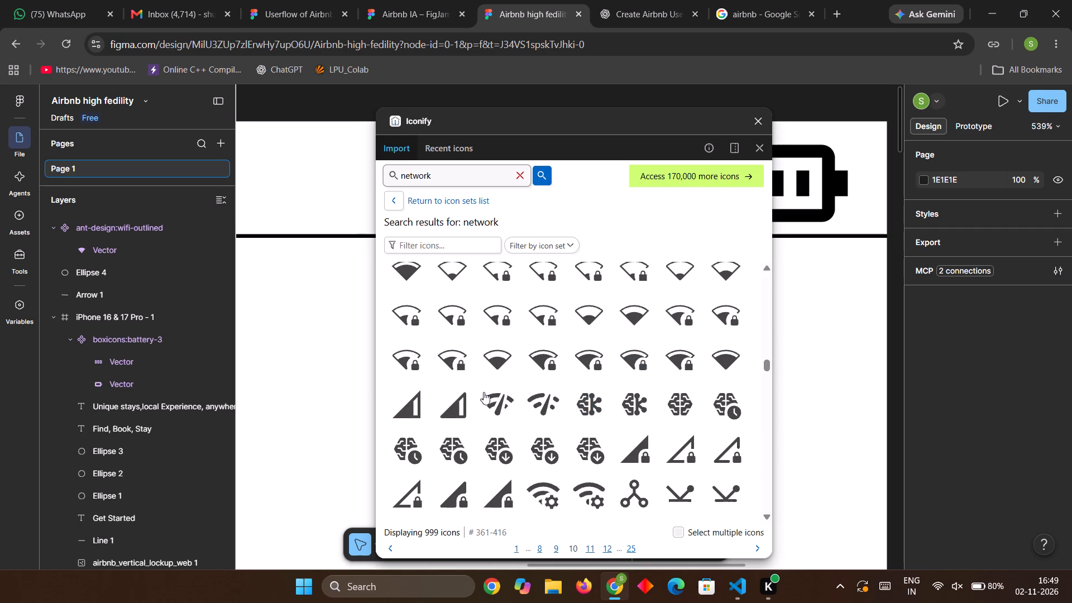
scroll(466, 400, "down", 2)
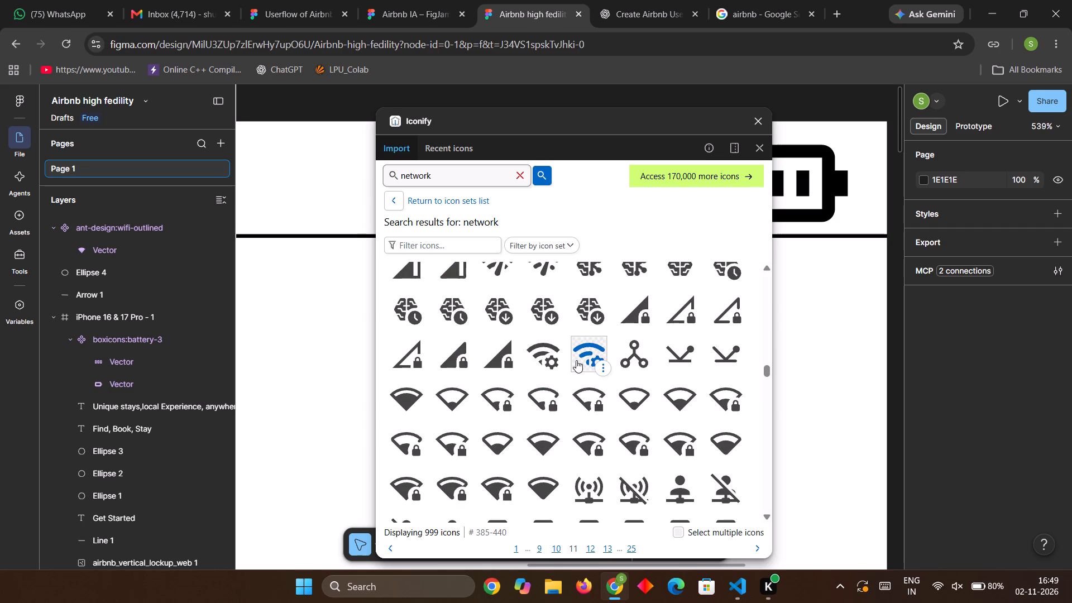
scroll(573, 366, "up", 2)
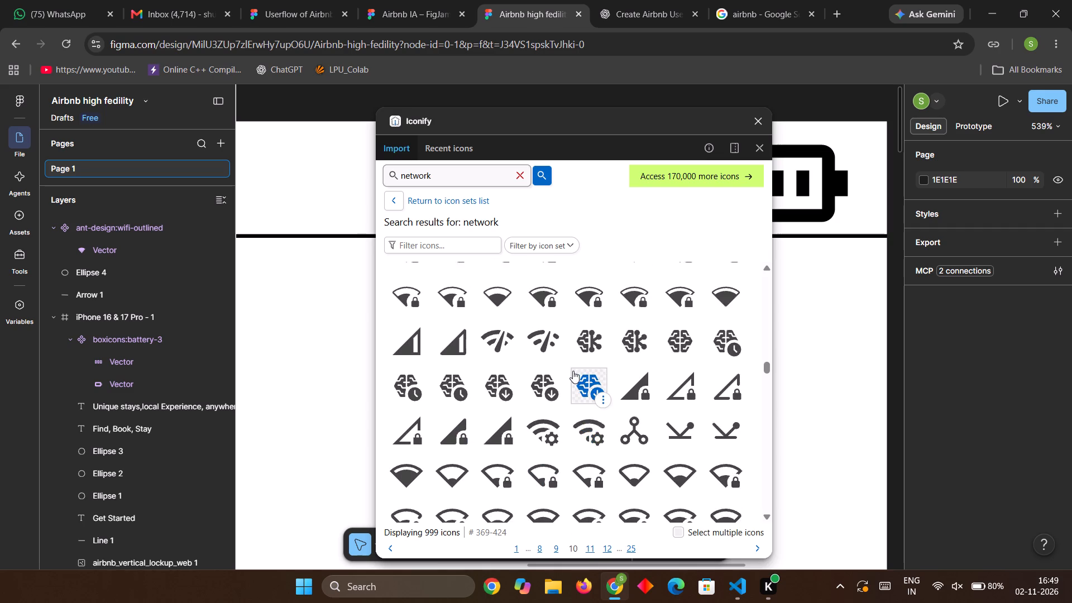
scroll(572, 371, "up", 3)
scroll(567, 371, "down", 6)
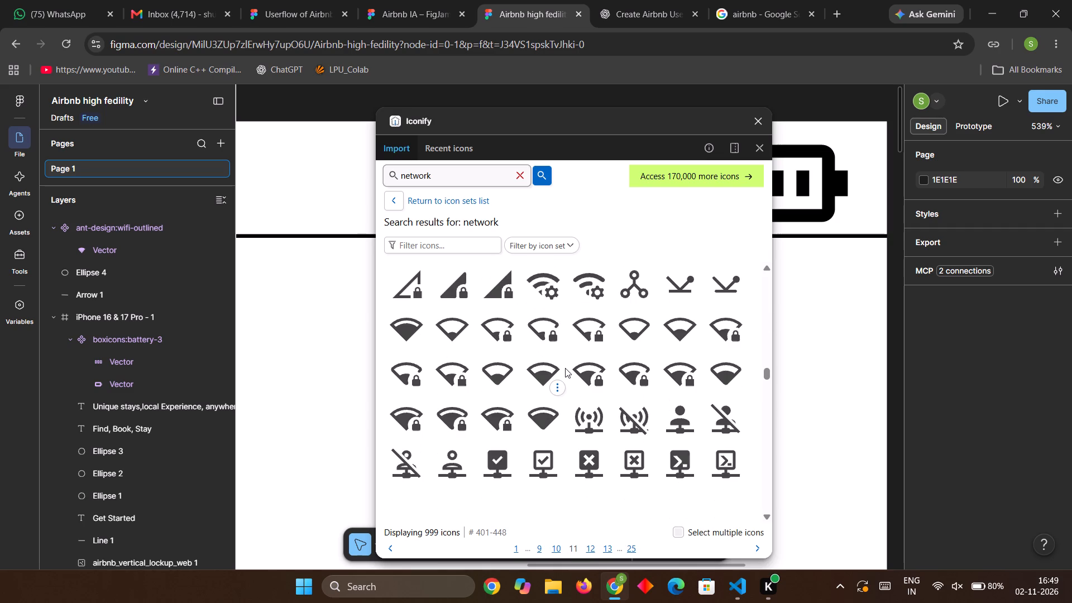
scroll(559, 354, "down", 1)
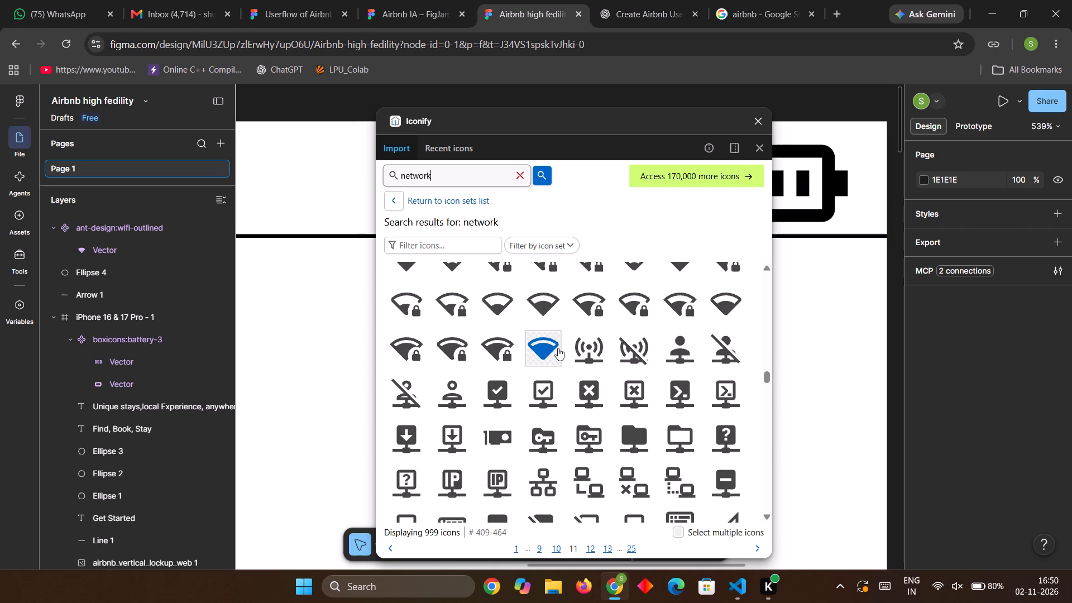
scroll(558, 348, "down", 4)
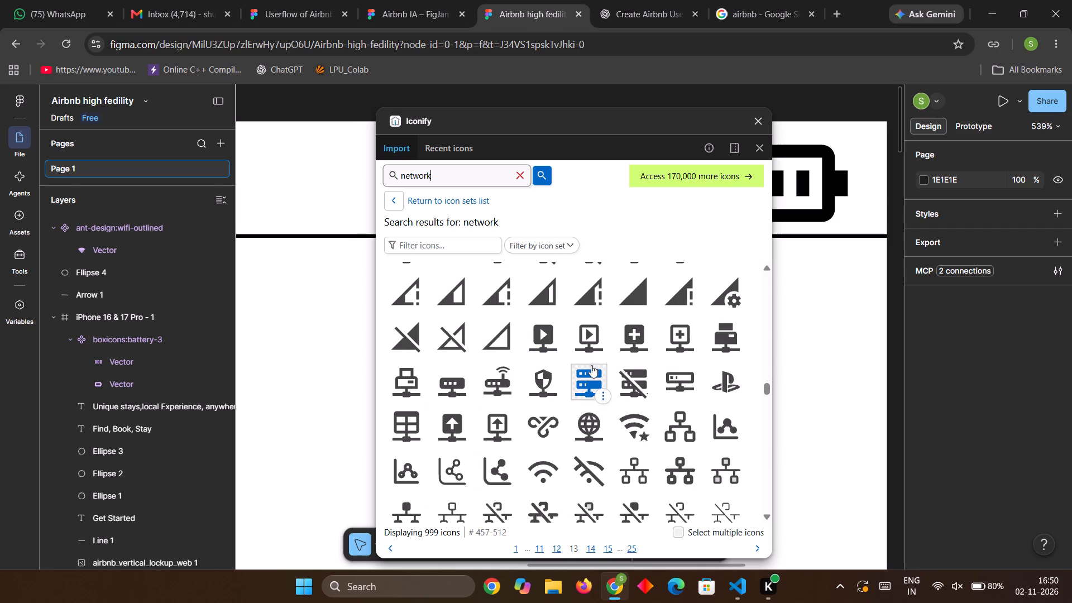
scroll(641, 304, "down", 1)
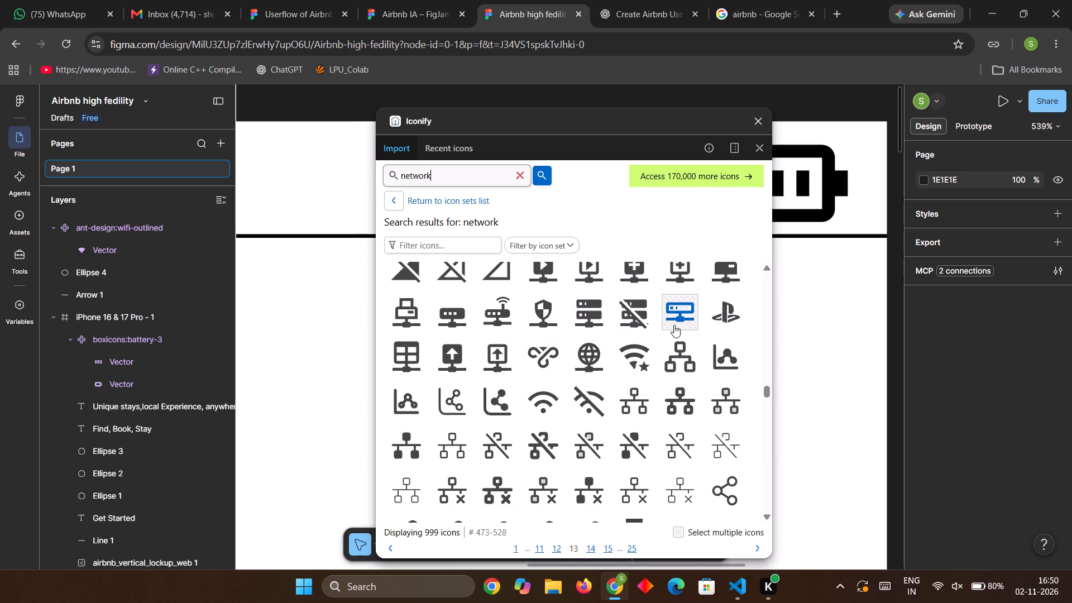
scroll(626, 369, "up", 2)
scroll(552, 366, "up", 1)
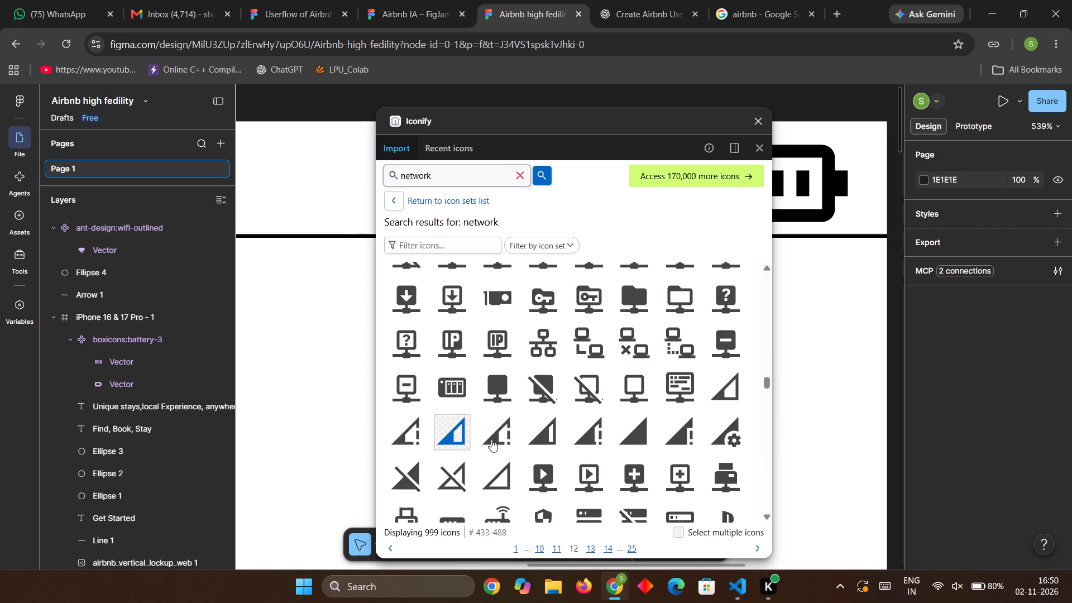
scroll(604, 432, "up", 1)
scroll(465, 375, "up", 2)
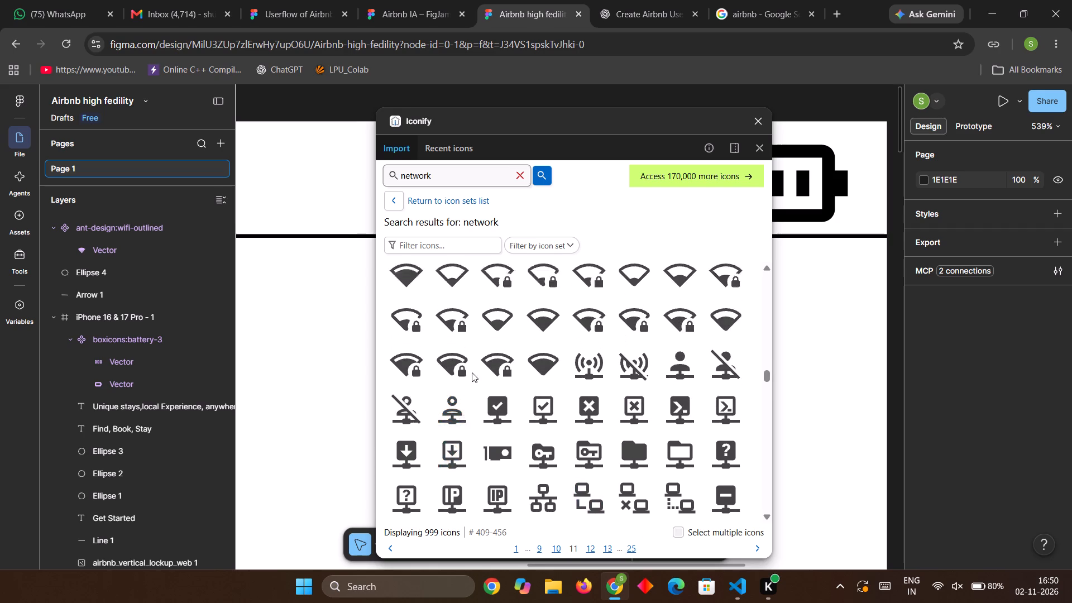
scroll(472, 372, "up", 3)
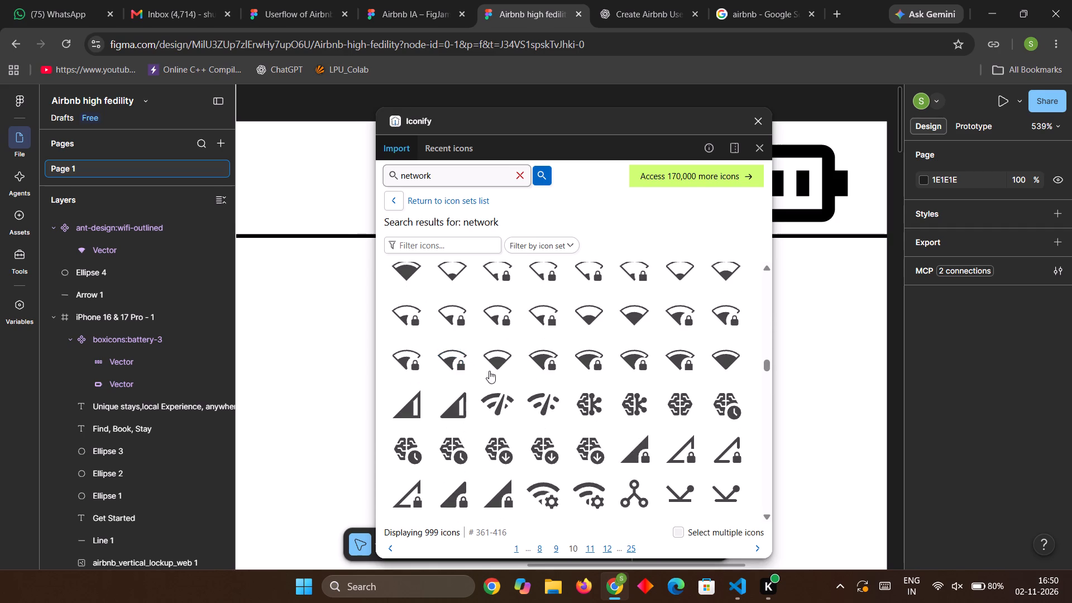
scroll(559, 392, "down", 1)
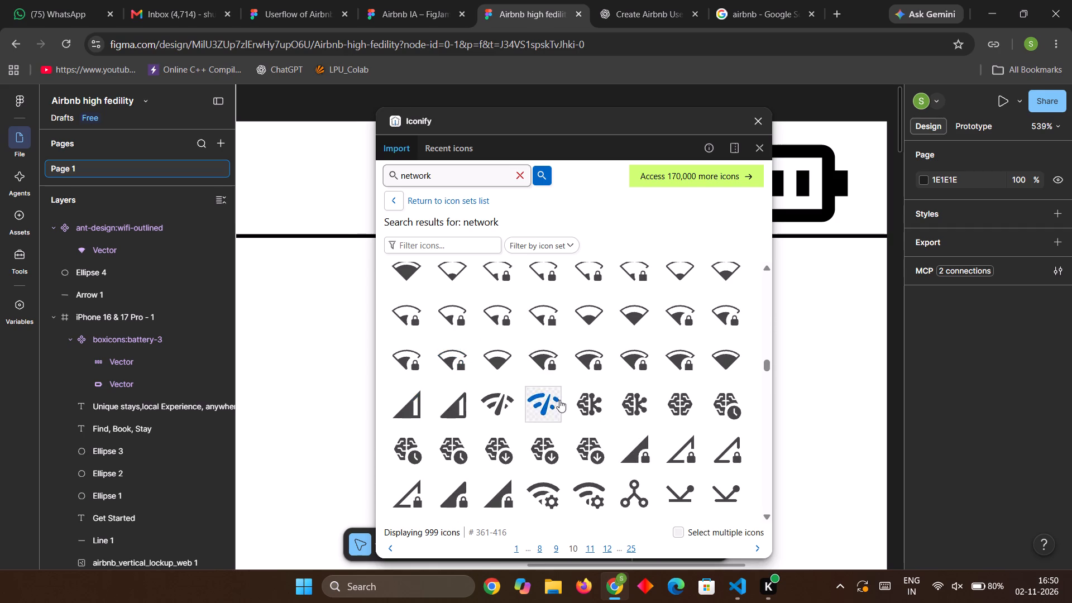
scroll(559, 400, "down", 4)
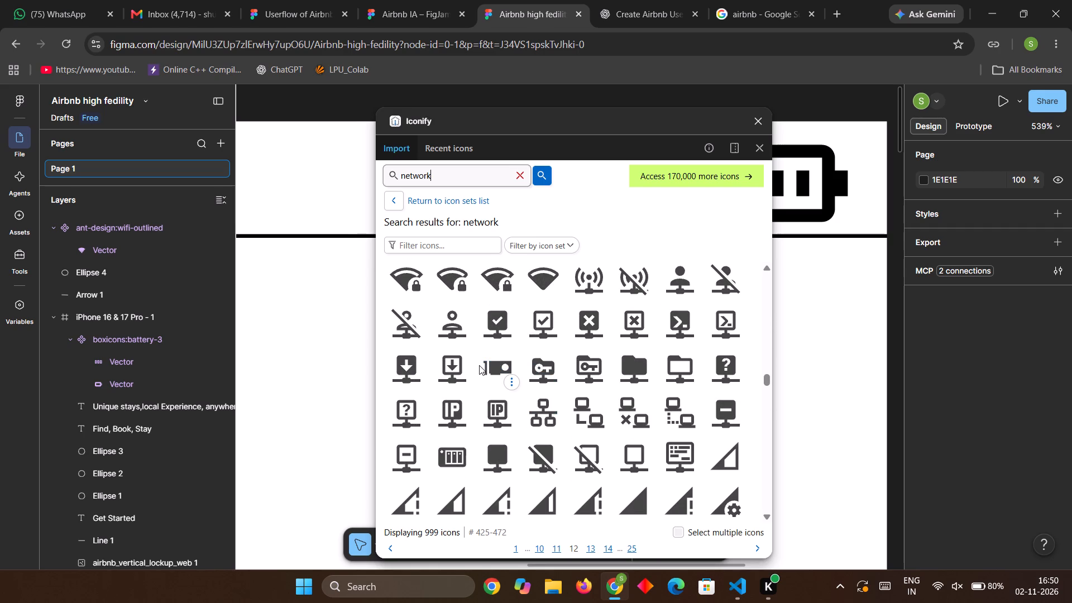
scroll(479, 365, "down", 9)
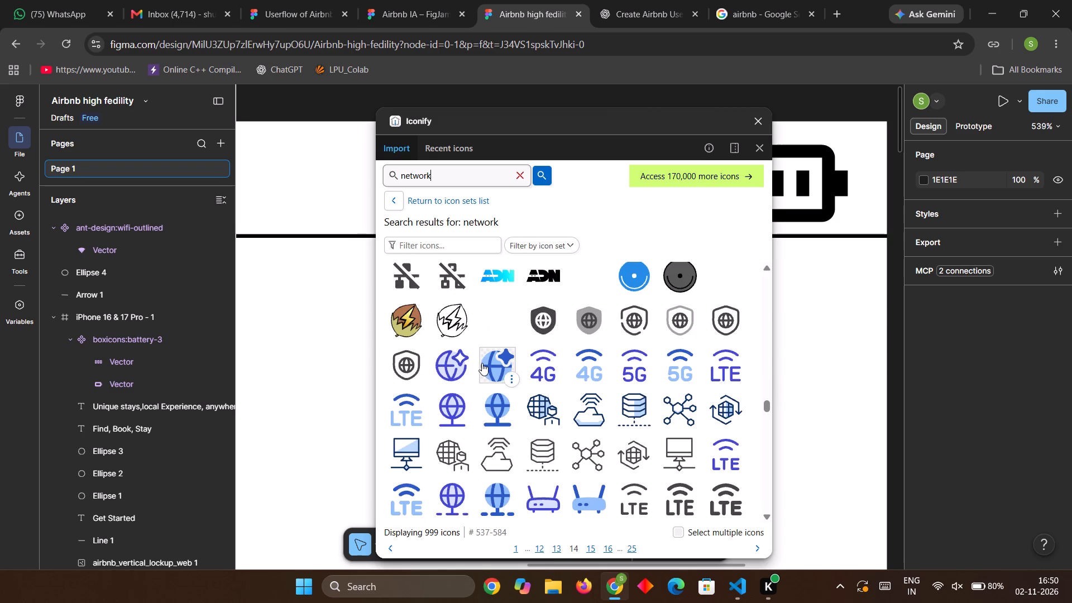
scroll(482, 363, "down", 2)
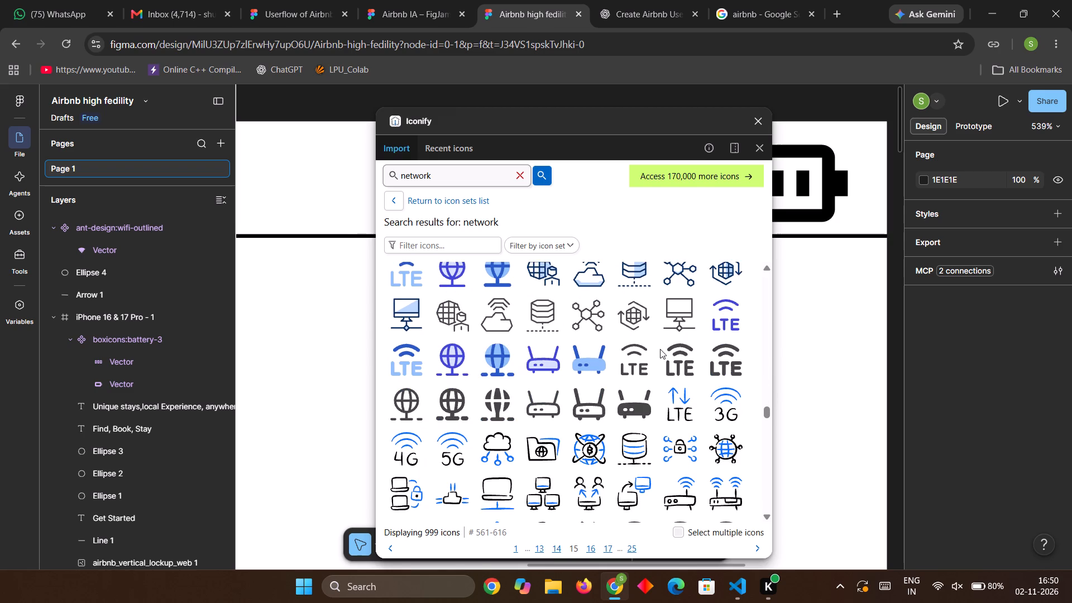
scroll(673, 310, "down", 3)
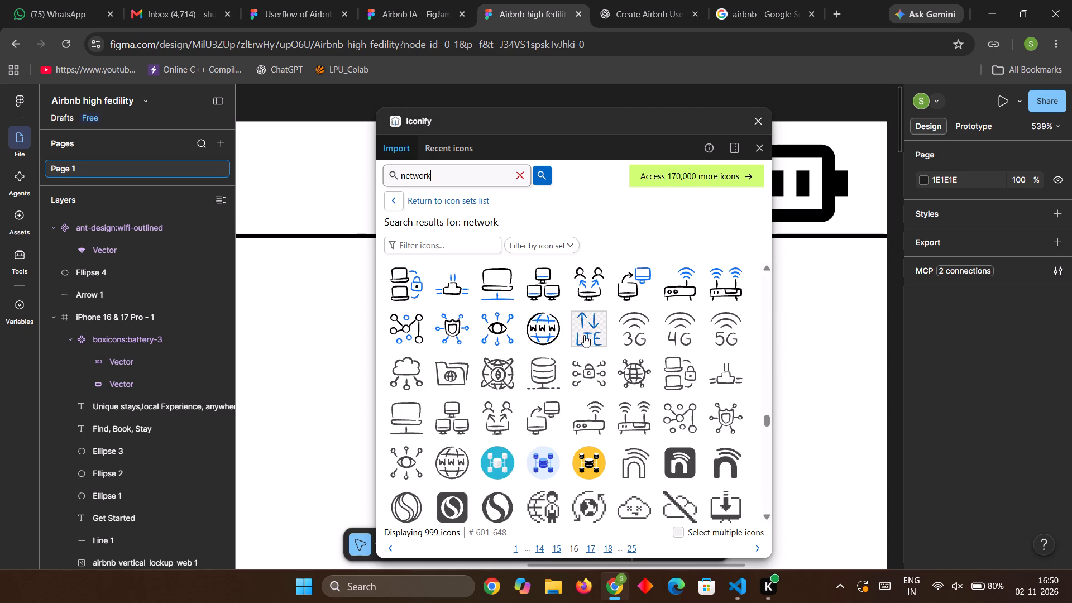
scroll(590, 356, "down", 3)
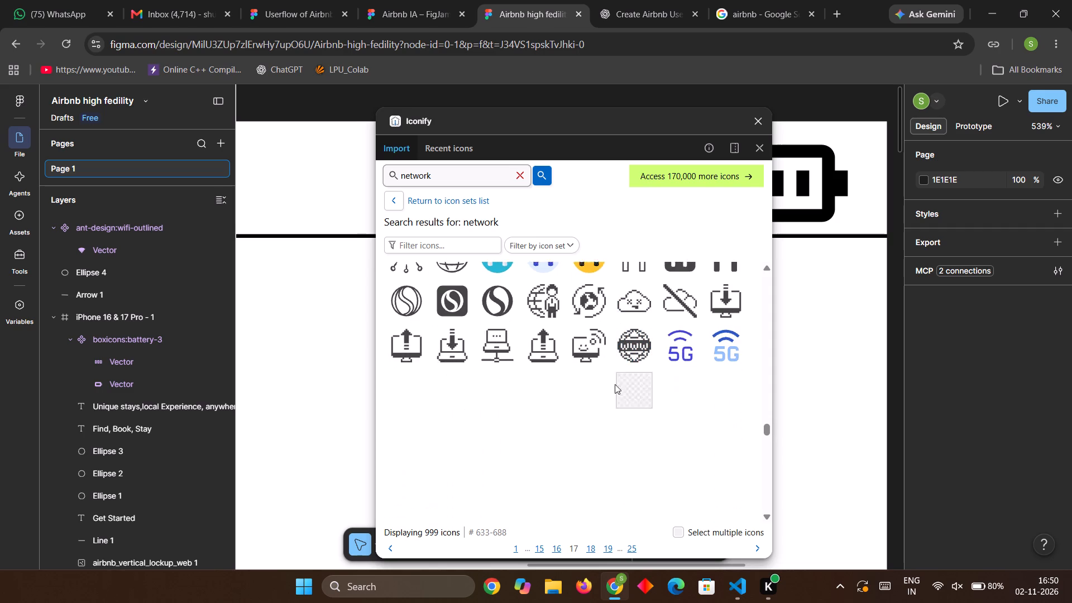
scroll(673, 432, "down", 3)
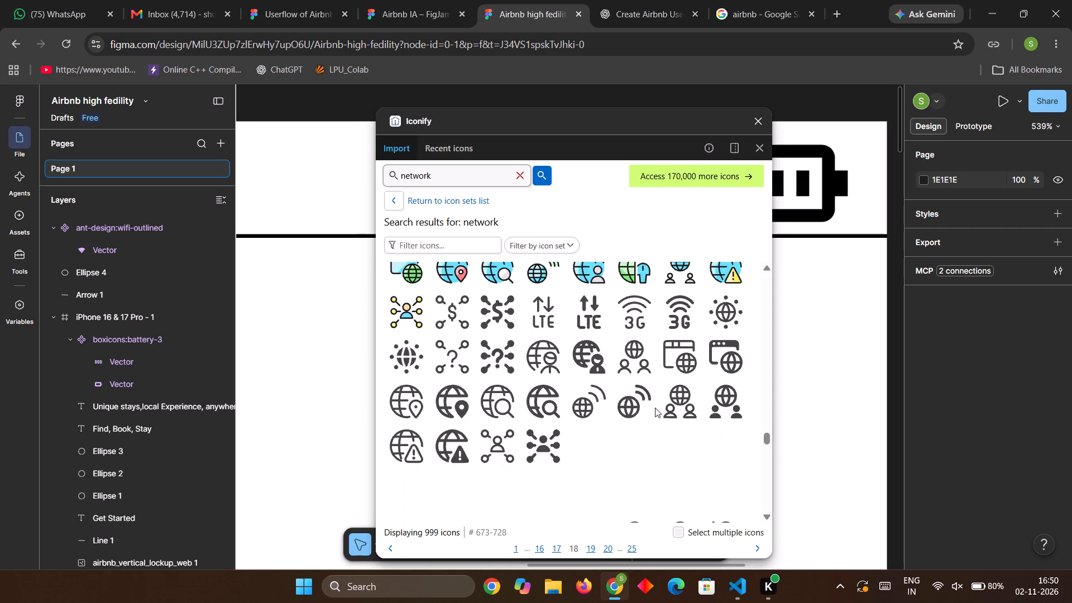
scroll(654, 408, "up", 1)
scroll(684, 399, "down", 3)
scroll(616, 400, "down", 3)
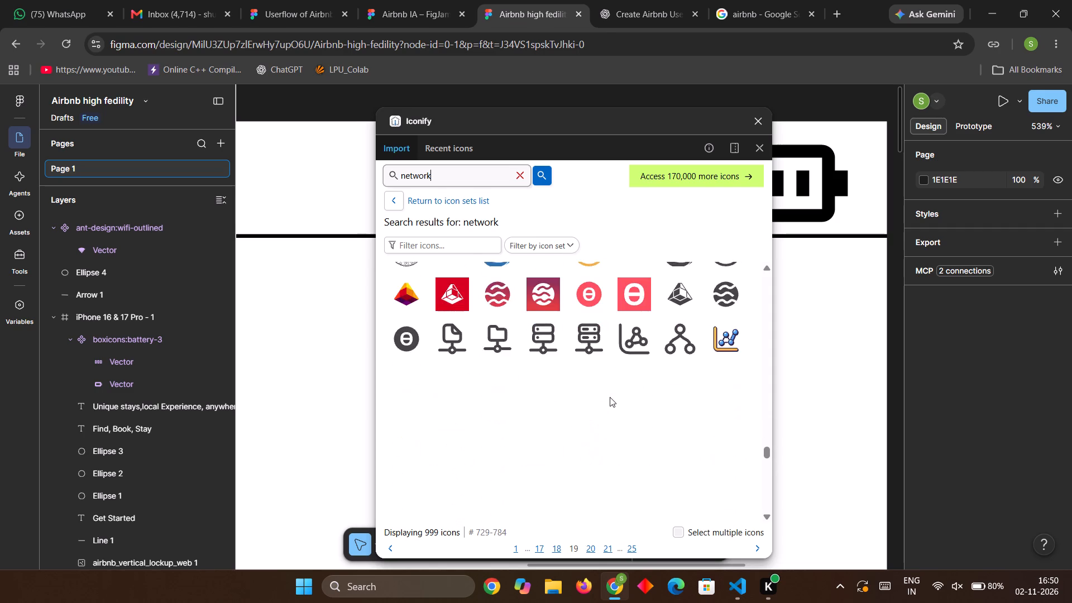
Look back through the Iconify "network" results for a cellular signal icon that suits the status bar.
scroll(610, 397, "up", 16)
scroll(610, 395, "up", 5)
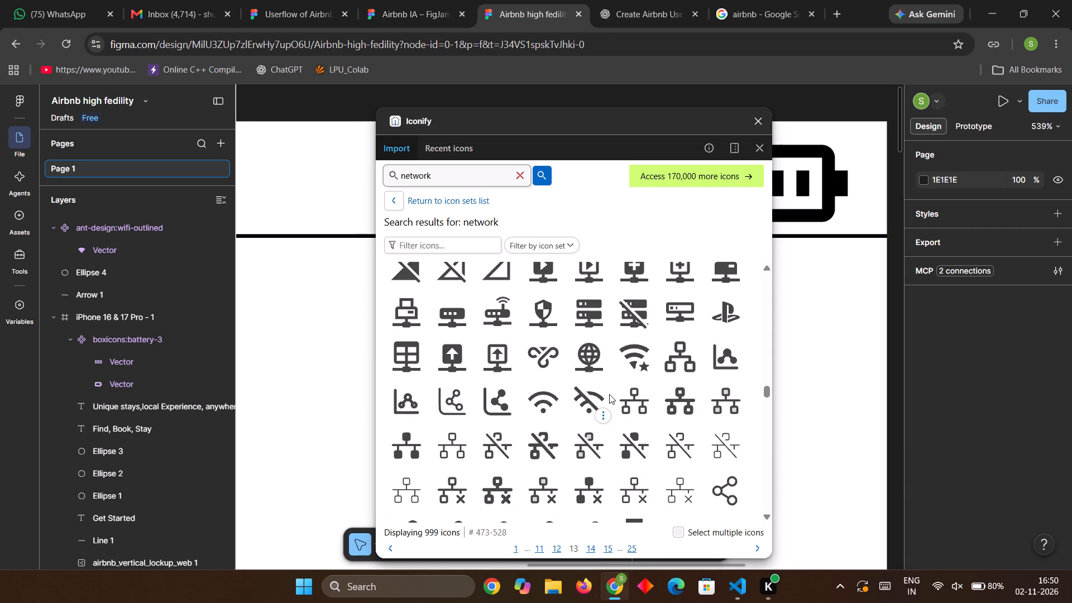
scroll(651, 386, "up", 20)
scroll(668, 380, "up", 15)
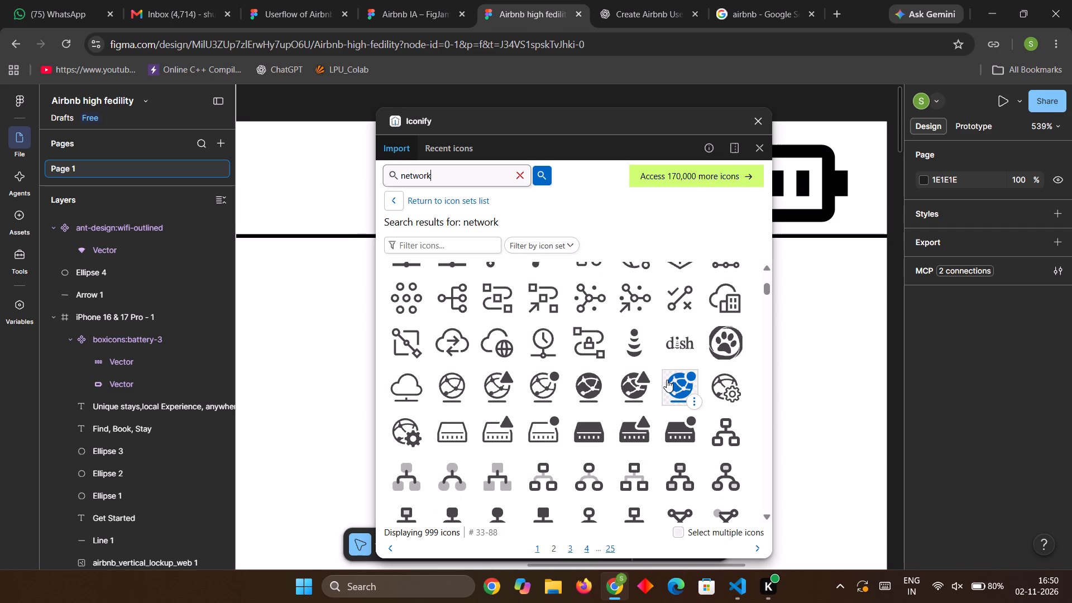
scroll(667, 380, "up", 9)
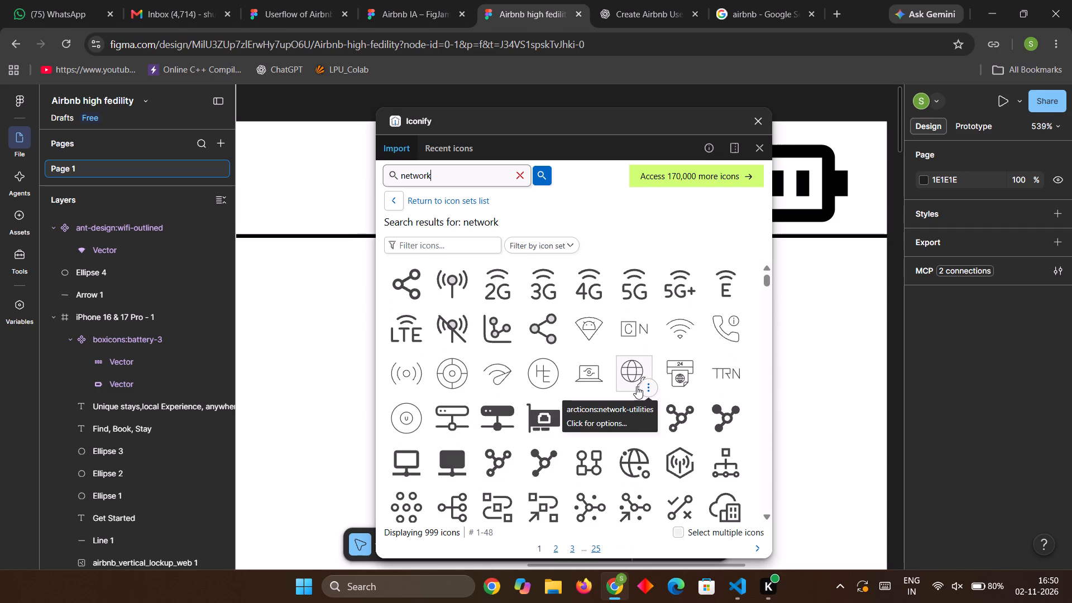
scroll(636, 386, "up", 3)
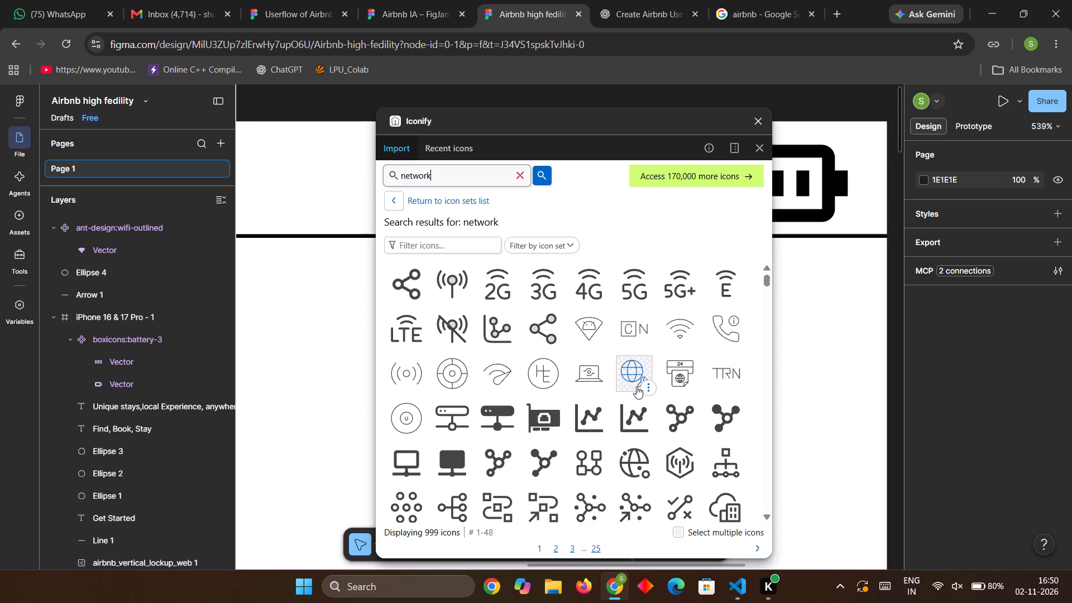
scroll(636, 386, "up", 4)
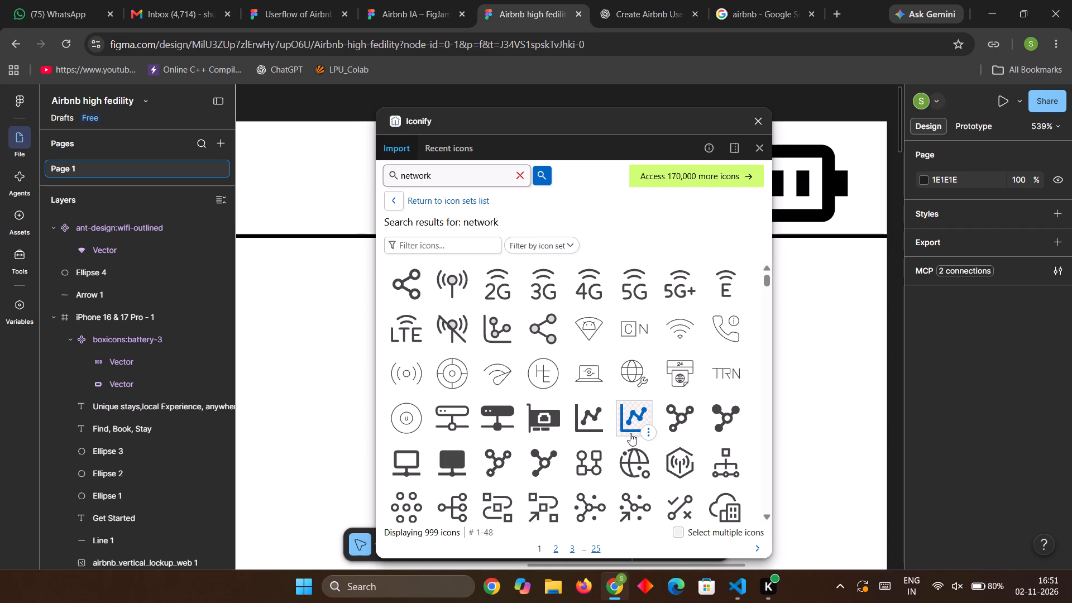
scroll(554, 363, "down", 3)
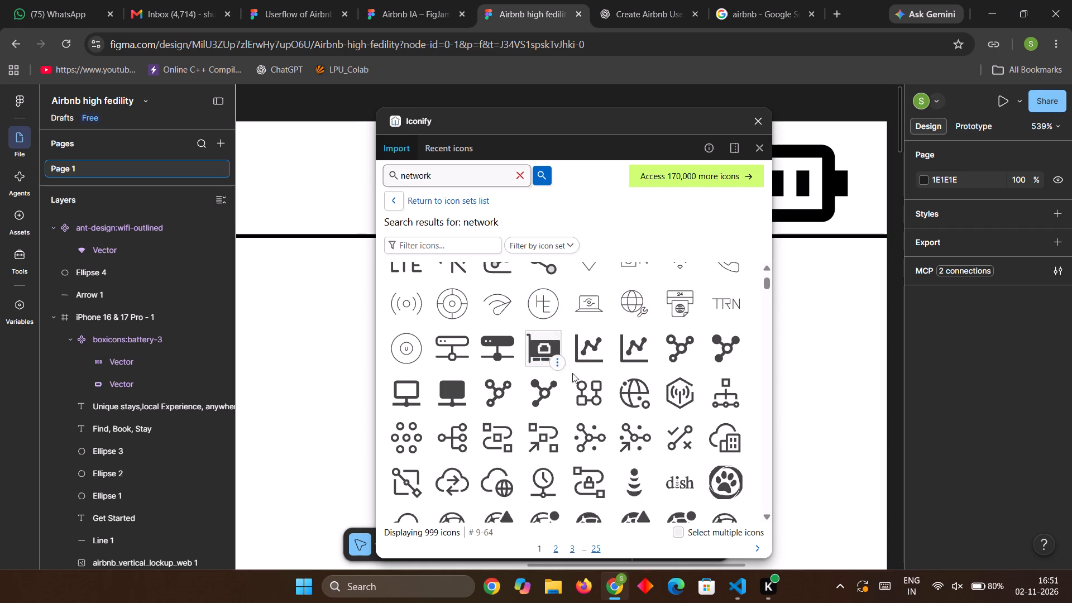
scroll(572, 373, "down", 1)
scroll(661, 390, "down", 3)
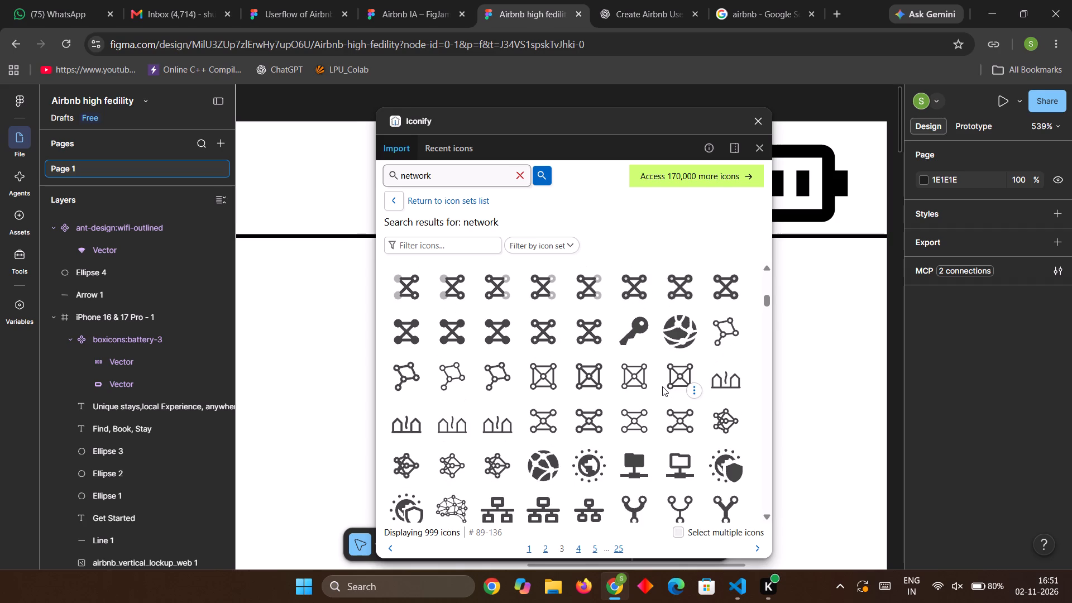
scroll(662, 386, "down", 2)
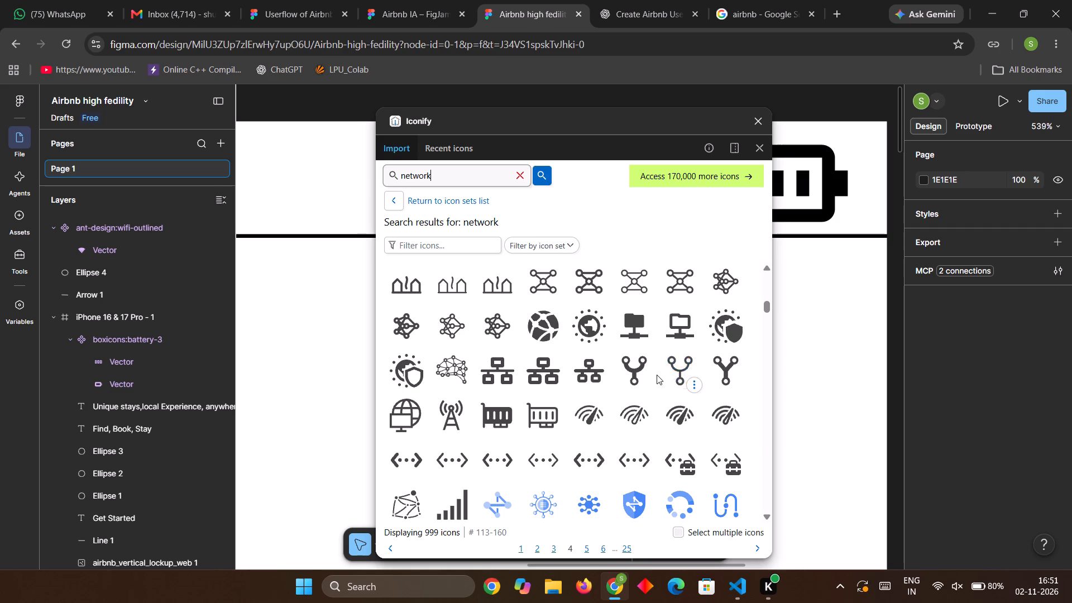
Import the ic:baseline-network-cell icon from the "network" results as a component and close Iconify.
scroll(657, 374, "down", 3)
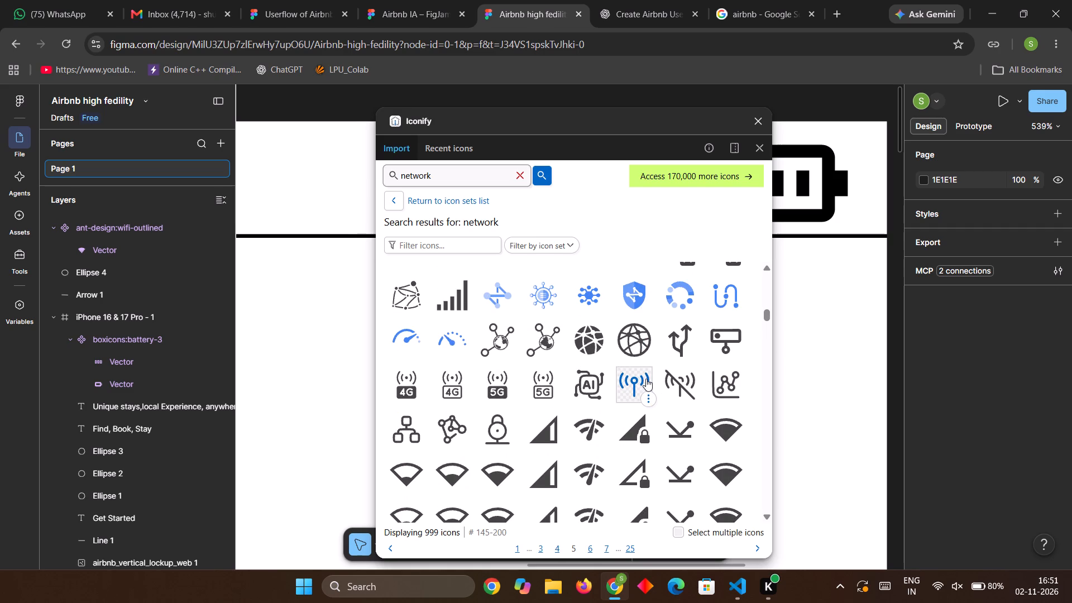
left_click(547, 434)
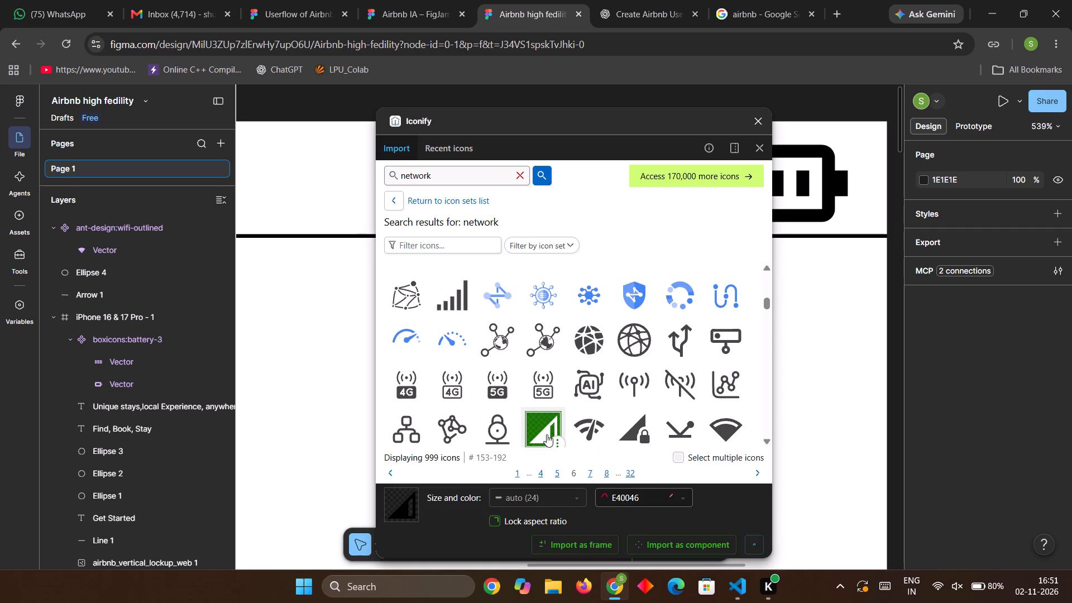
left_click(692, 544)
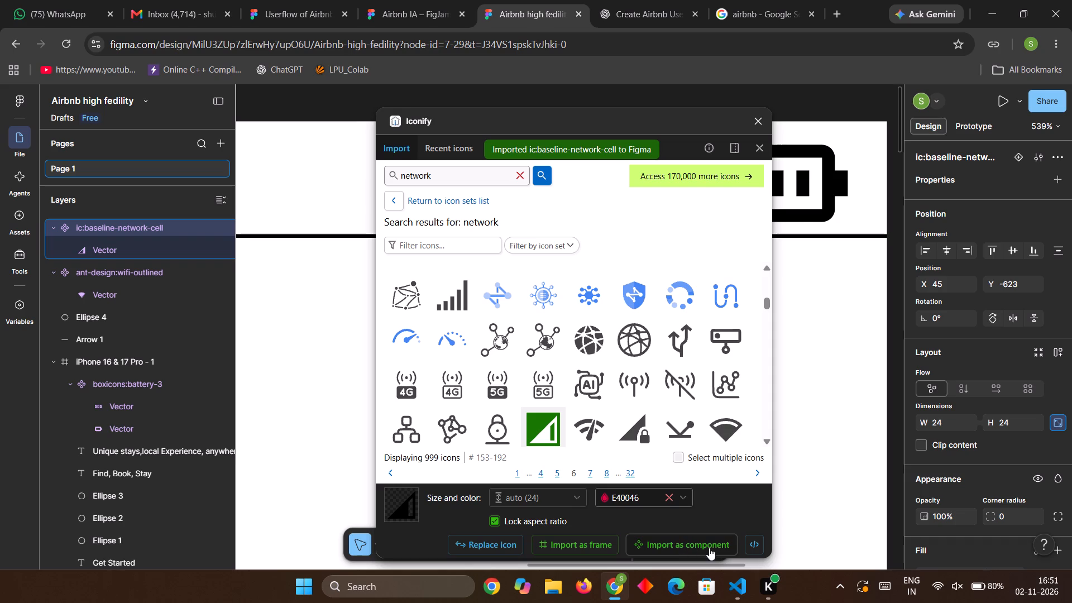
left_click(764, 127)
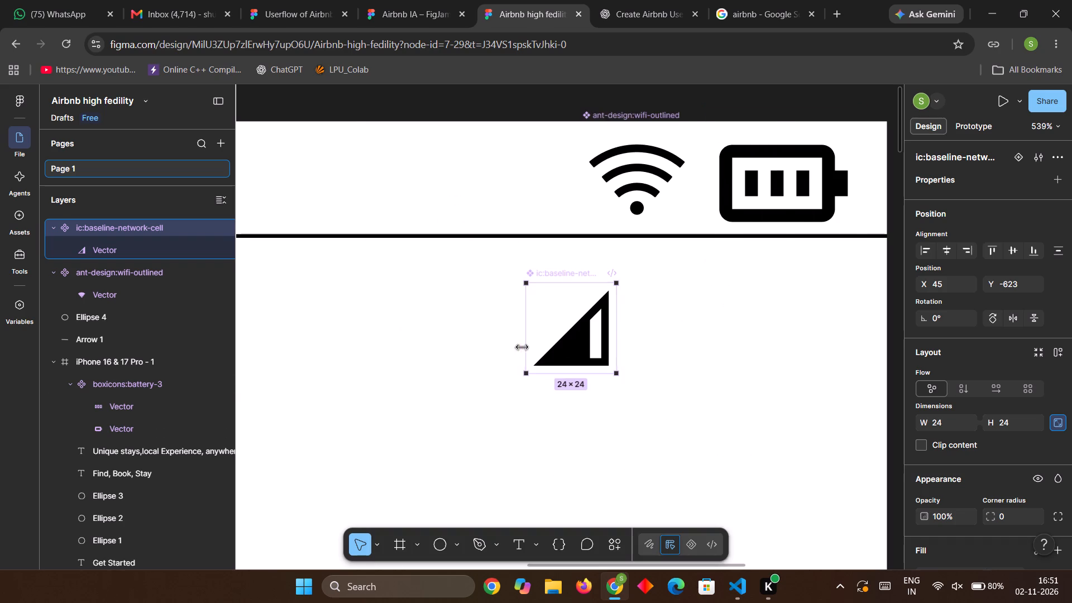
Place the network icon in the status bar beside the wifi icon at X 24, Y -664, enlarged to 27 × 27.
left_click_drag(585, 351, 505, 200)
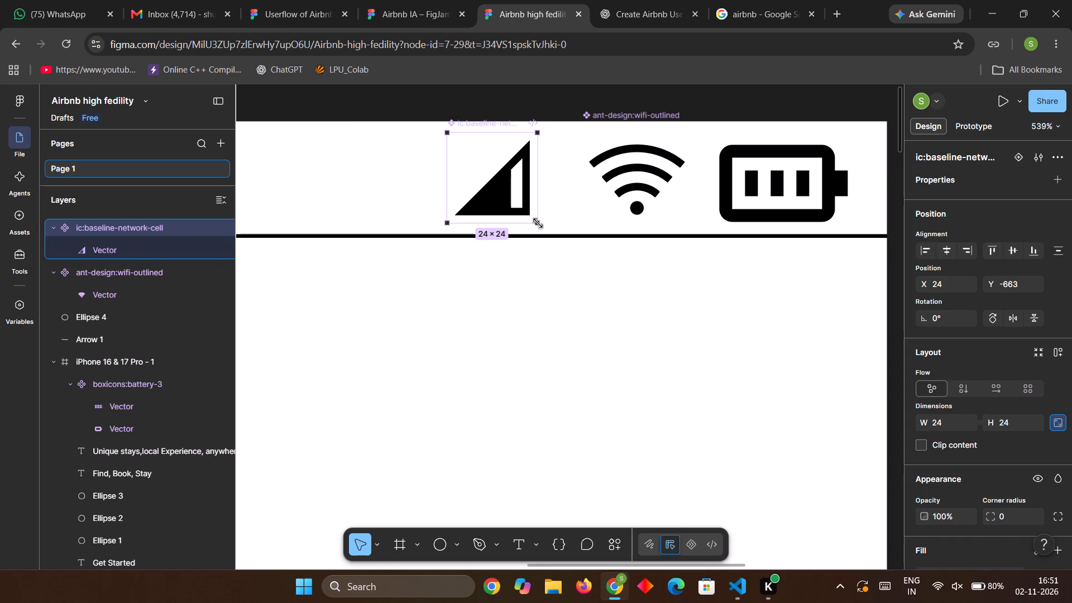
left_click_drag(538, 223, 543, 230)
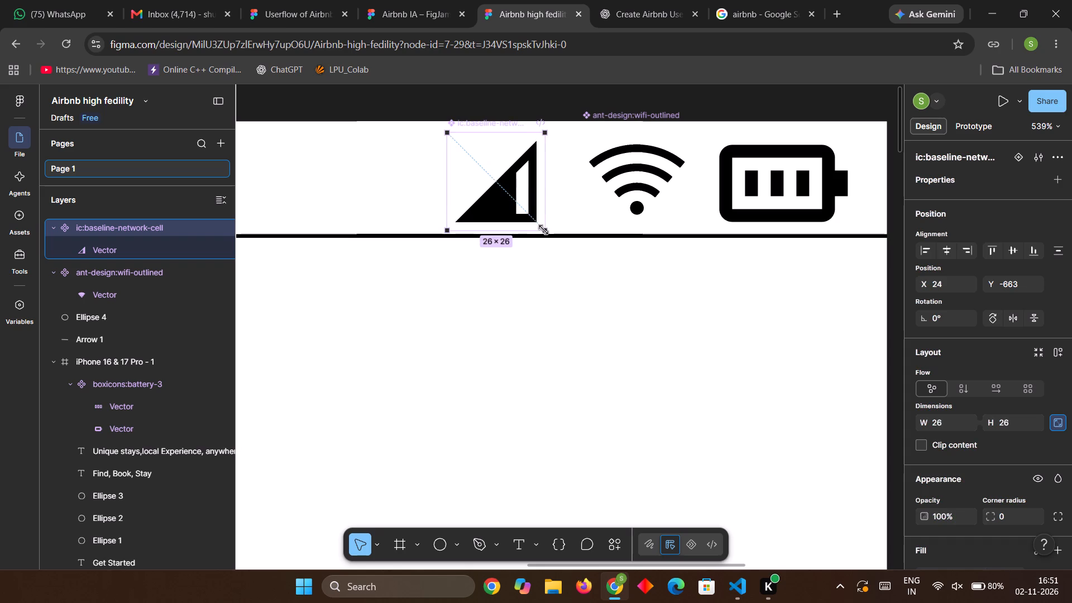
left_click_drag(543, 230, 547, 233)
left_click_drag(513, 209, 506, 201)
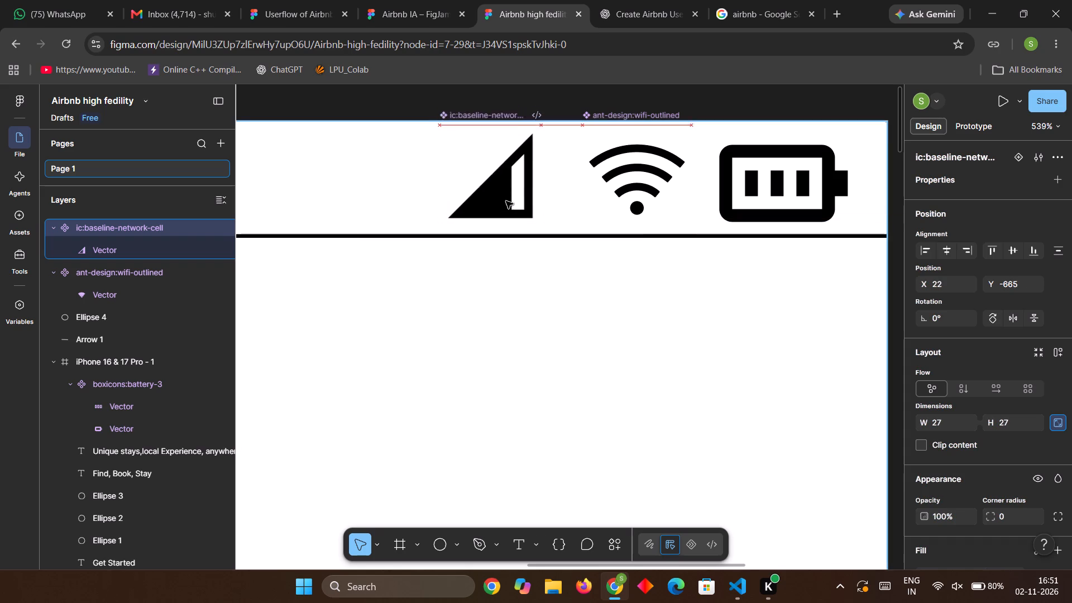
left_click_drag(506, 201, 506, 207)
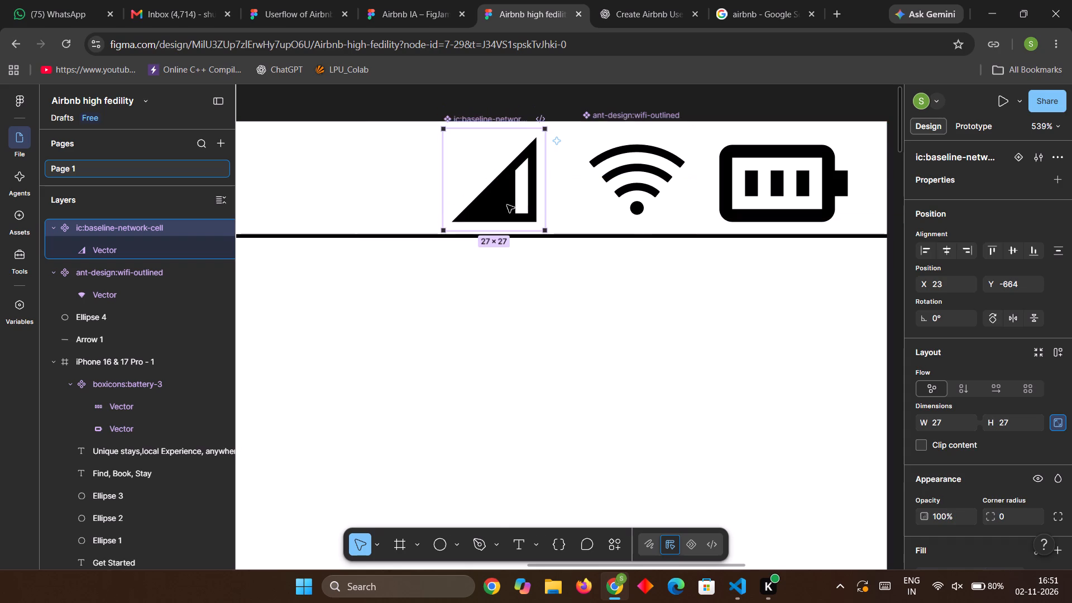
left_click(507, 205)
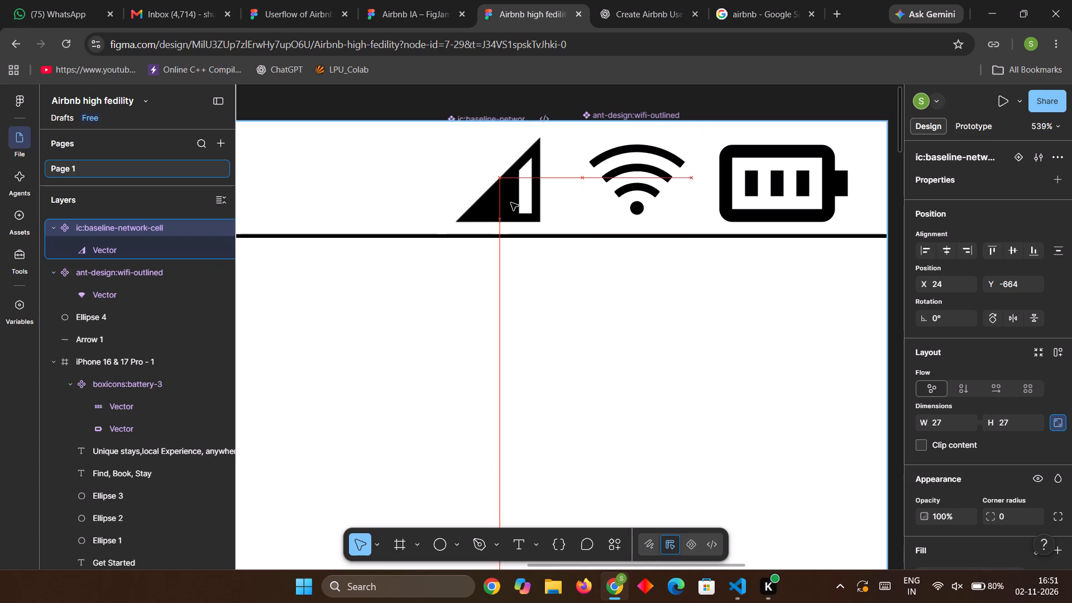
left_click(653, 310)
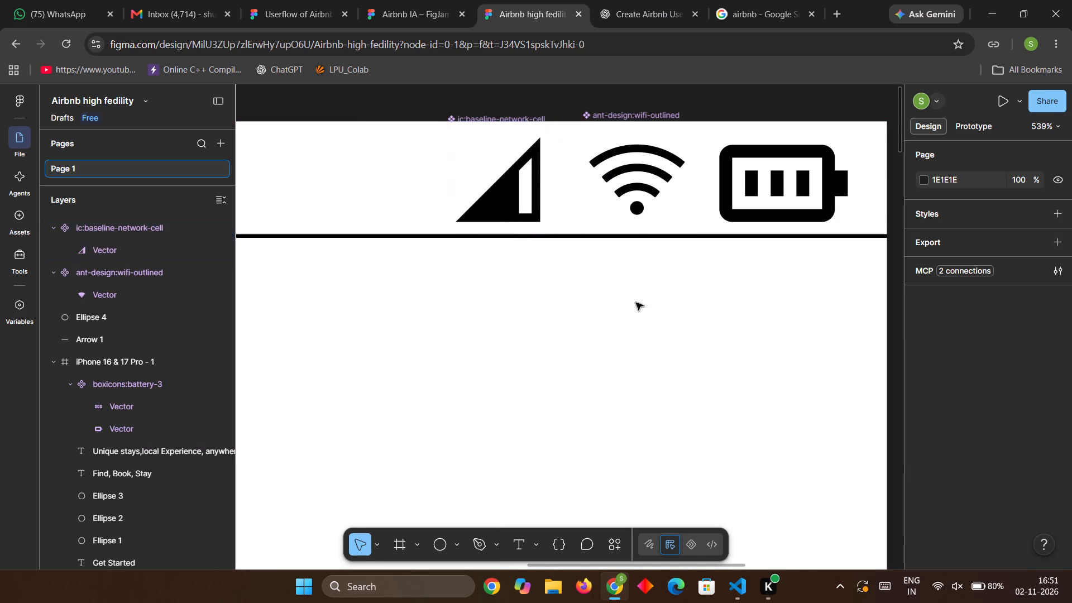
Review the status bar's network, wifi and battery icons in the context of the splash screen's upper part.
scroll(580, 331, "down", 10)
scroll(591, 327, "down", 3, "ctrl")
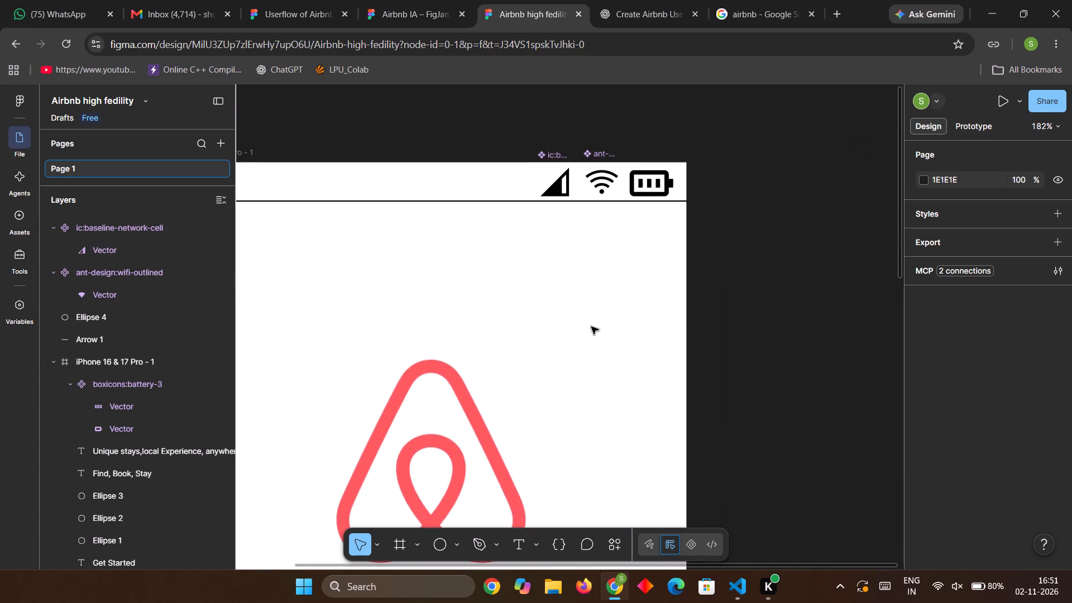
scroll(591, 327, "down", 5, "ctrl")
left_click(760, 308)
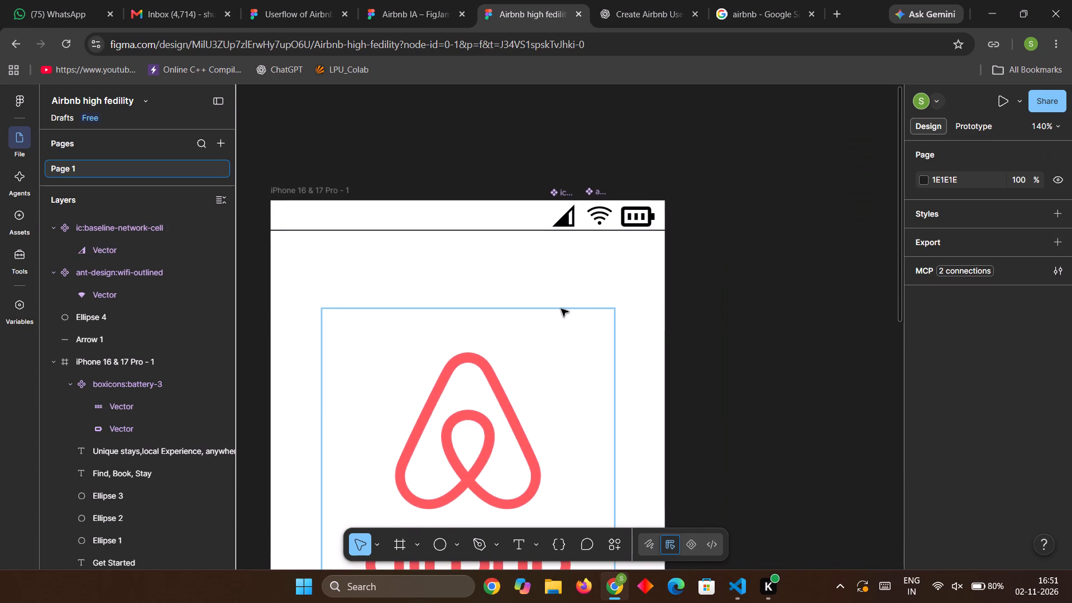
scroll(452, 304, "down", 2, "ctrl")
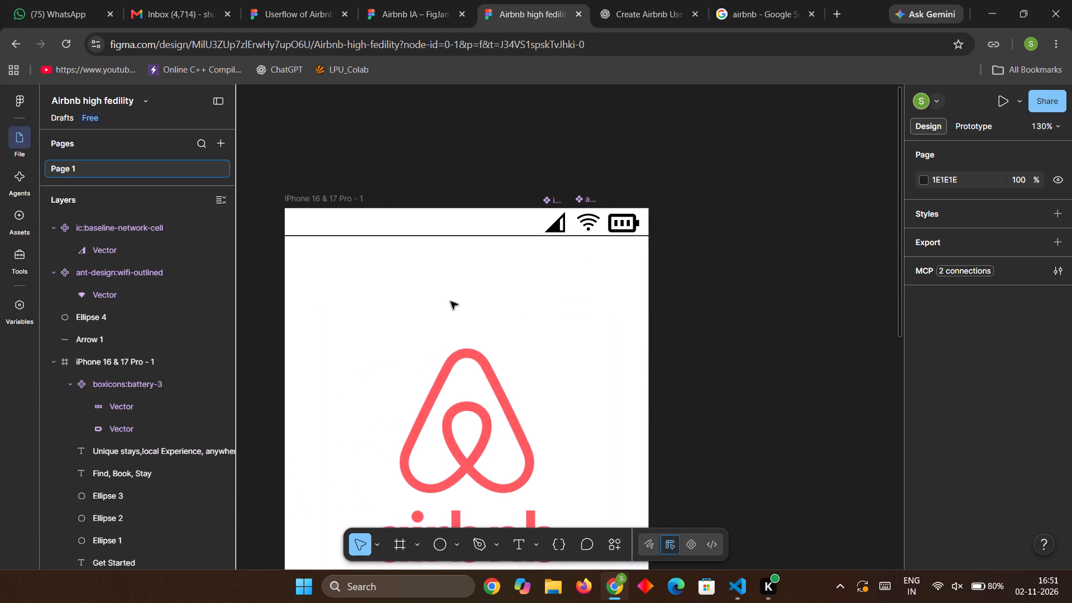
Examine the splash screen with the signal, Wi-Fi and battery icons in its status bar, down to the tagline.
key("Left")
key("Left")
key("Right")
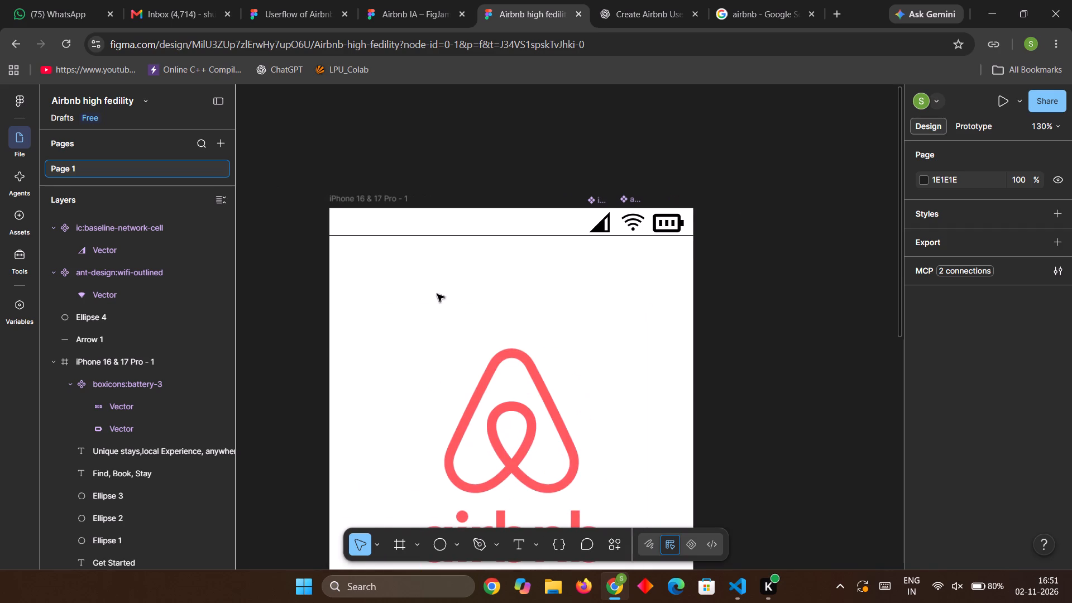
scroll(629, 282, "down", 12)
scroll(585, 362, "up", 6)
scroll(583, 363, "down", 5)
scroll(581, 358, "up", 5)
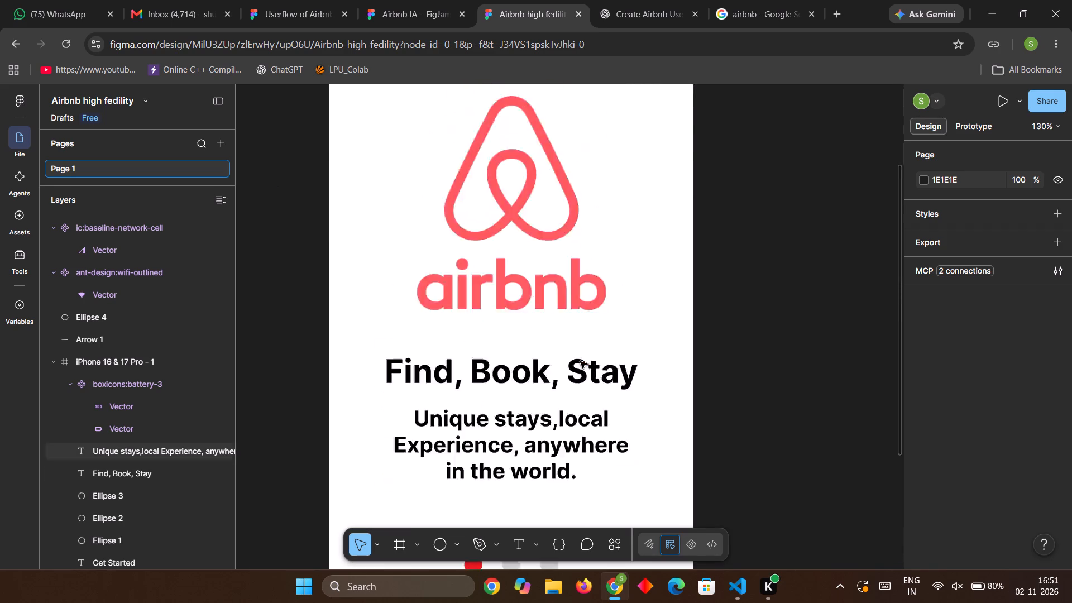
scroll(580, 361, "up", 2)
scroll(472, 323, "up", 4)
scroll(472, 323, "down", 4, "ctrl")
scroll(480, 325, "up", 3)
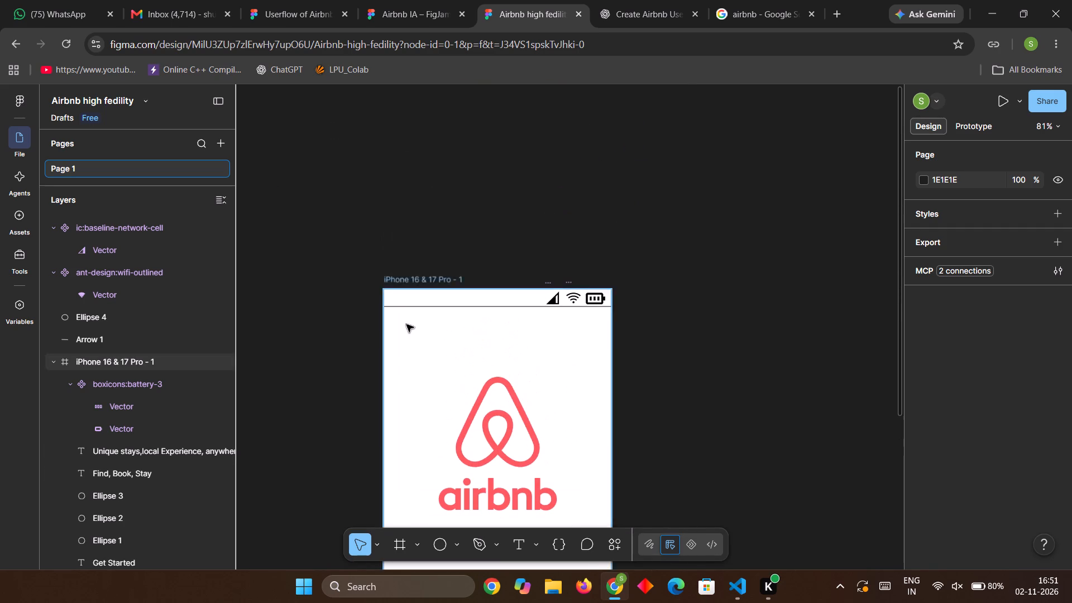
scroll(406, 324, "up", 6, "ctrl")
scroll(433, 334, "up", 3)
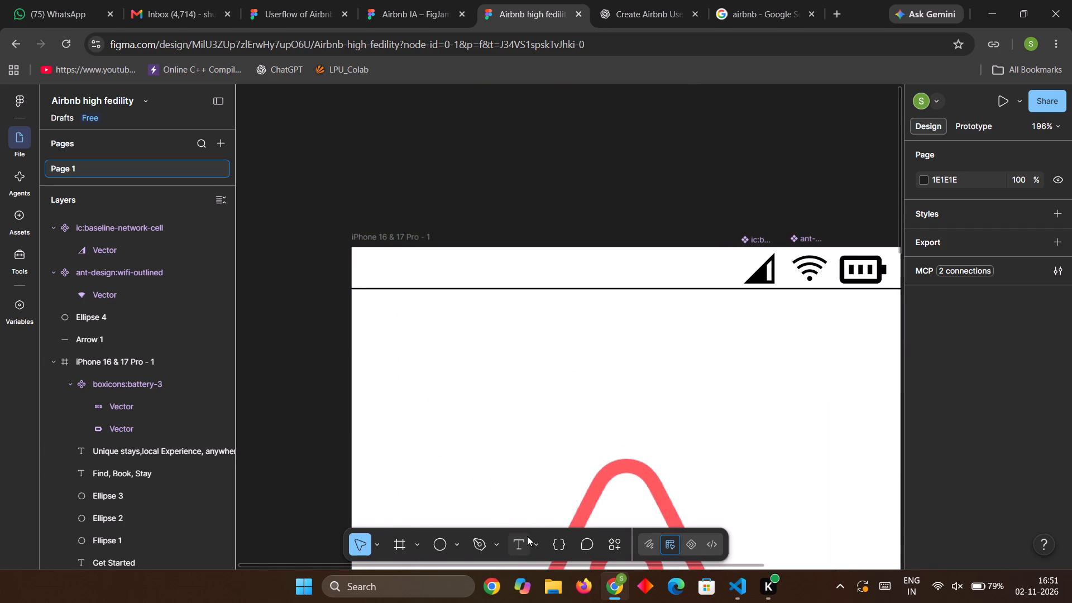
Add a text label reading "16:52" on the splash screen frame, between the status bar and the Airbnb logo.
left_click(516, 538)
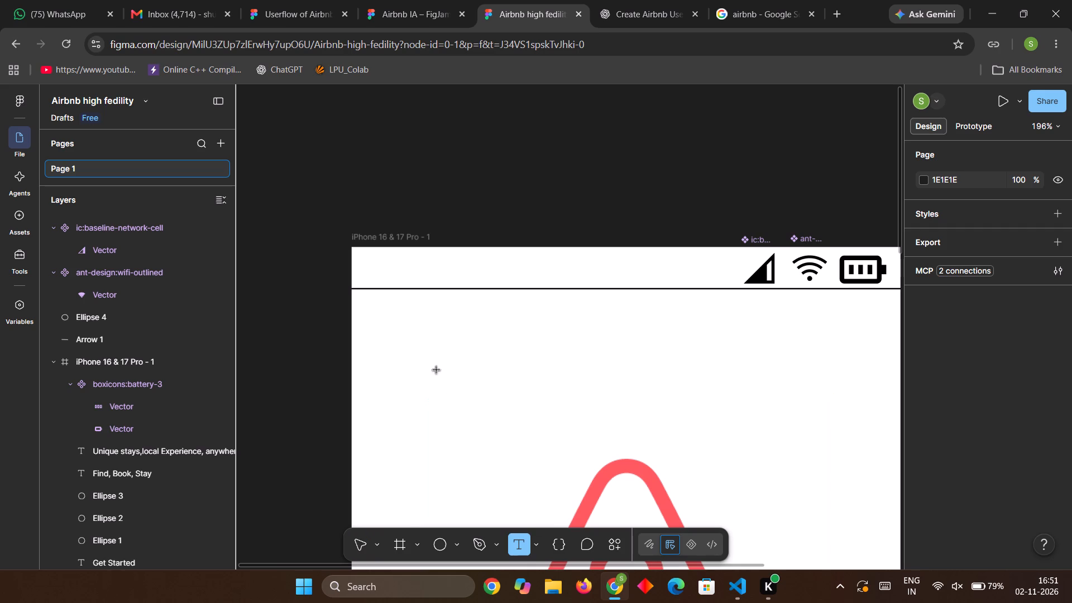
left_click(436, 370)
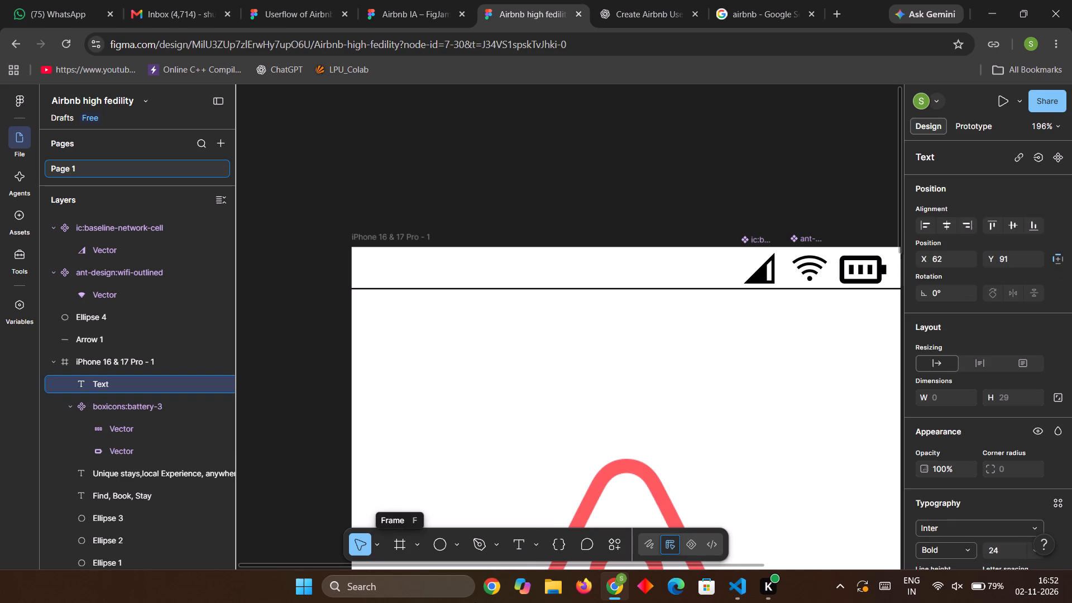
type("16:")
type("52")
left_click(496, 367)
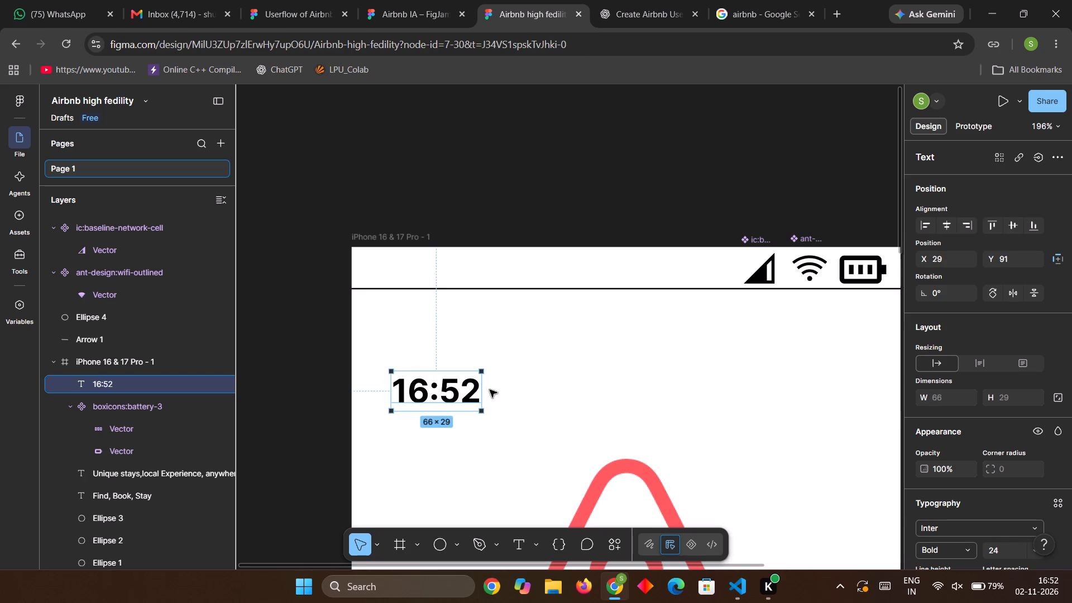
Move the 16:52 time label into the status bar's left end, at about X 7, Y 4, level with the icons.
left_click(489, 390)
left_click_drag(448, 385, 418, 260)
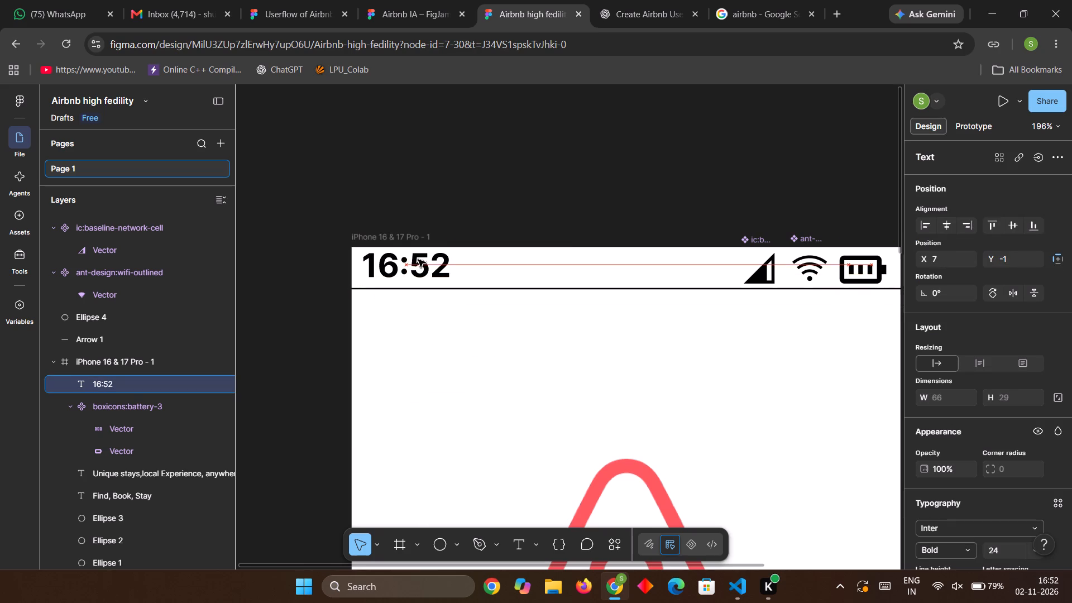
left_click_drag(418, 260, 418, 261)
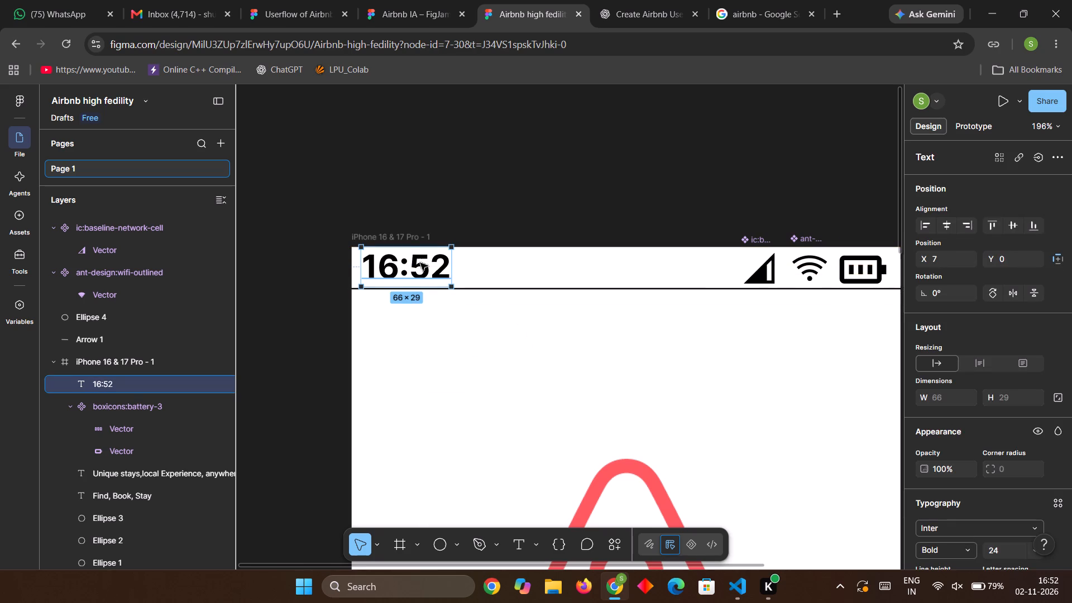
left_click(416, 258)
left_click(458, 207)
left_click_drag(425, 260, 425, 265)
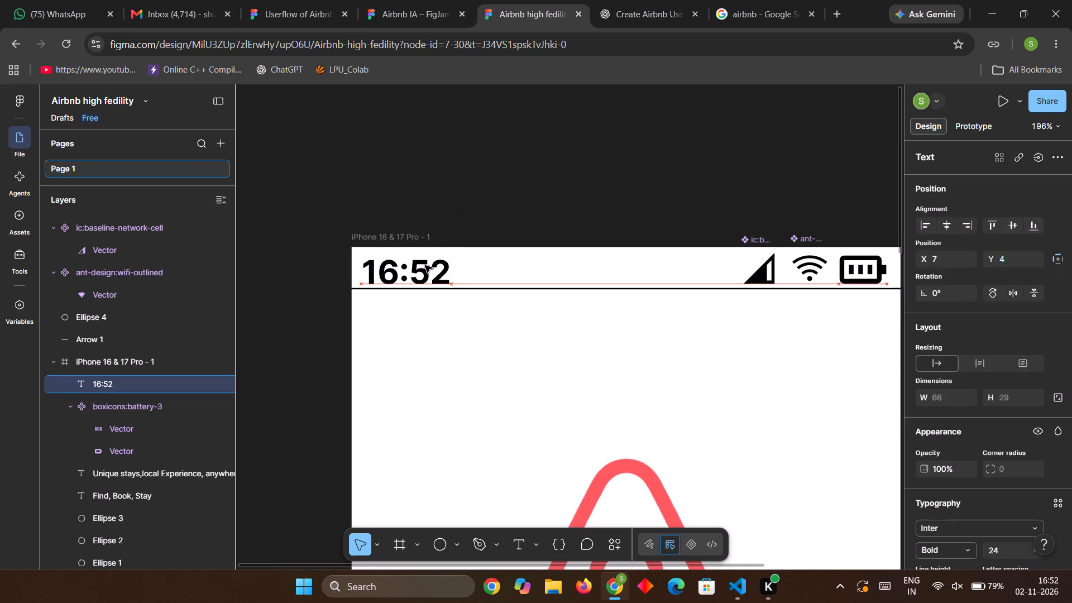
left_click_drag(425, 265, 425, 265)
left_click(508, 347)
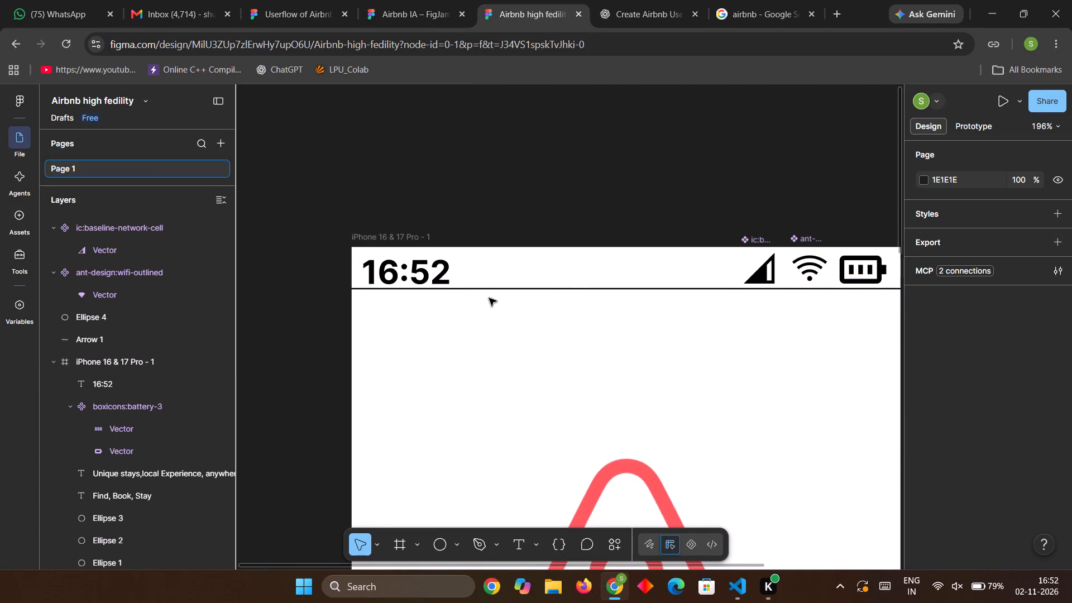
Examine the splash screen with its completed status bar, from the time label and icons down to the tagline.
scroll(590, 299, "down", 12, "ctrl")
scroll(611, 312, "up", 7)
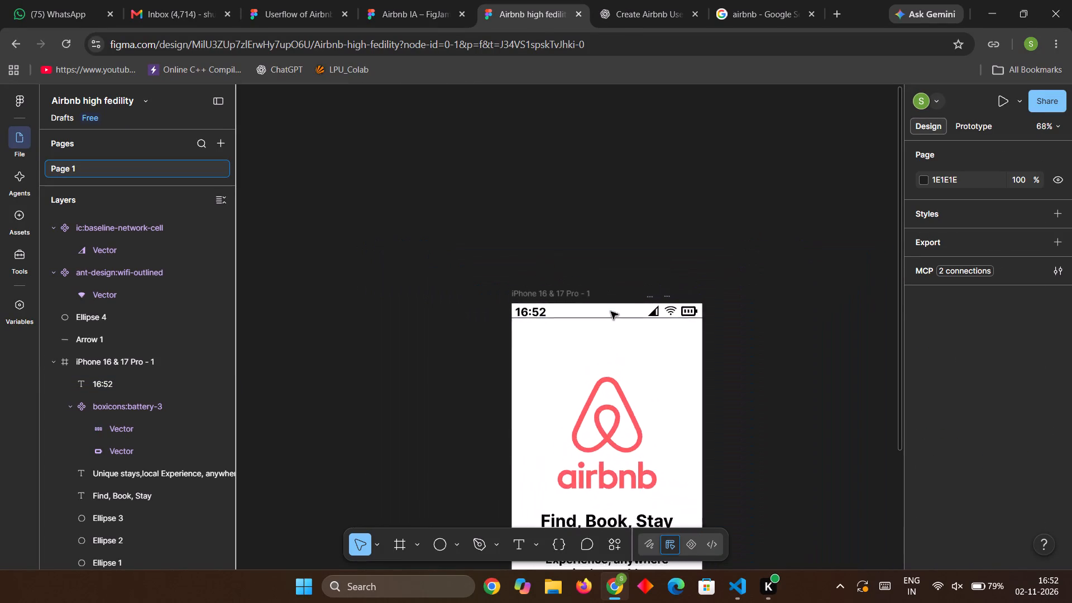
scroll(611, 312, "up", 1)
scroll(628, 224, "down", 5)
scroll(634, 228, "up", 8, "ctrl")
scroll(606, 274, "down", 5)
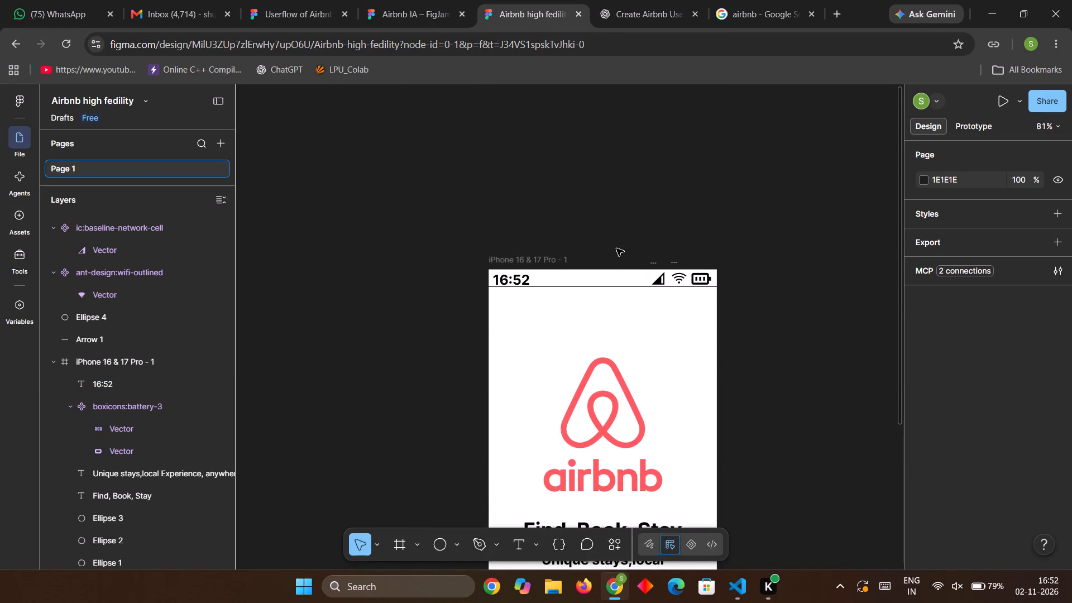
scroll(617, 246, "up", 4, "ctrl")
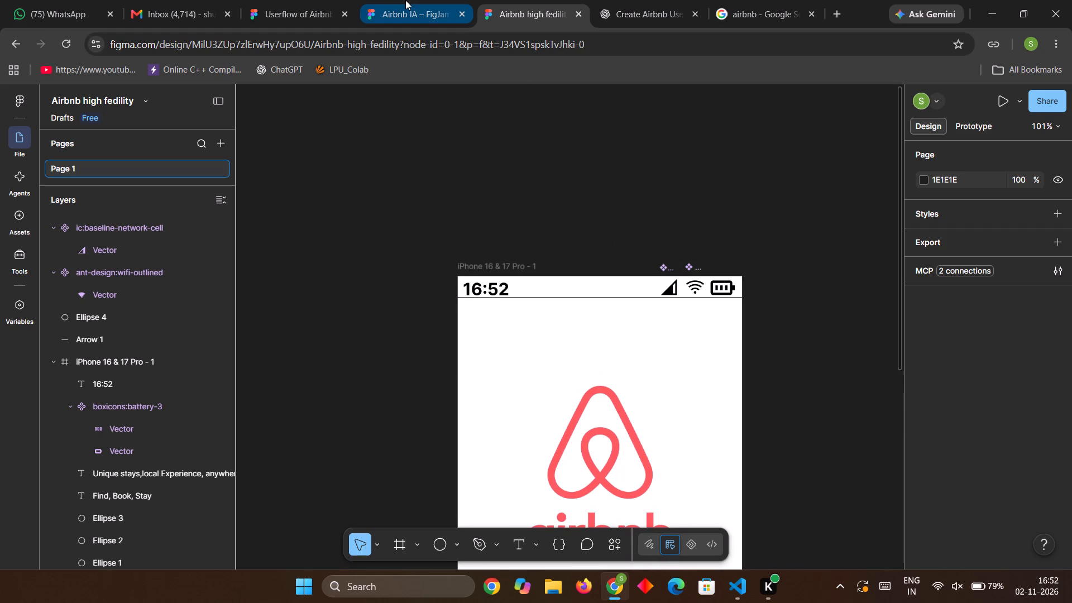
left_click(631, 0)
left_click(538, 0)
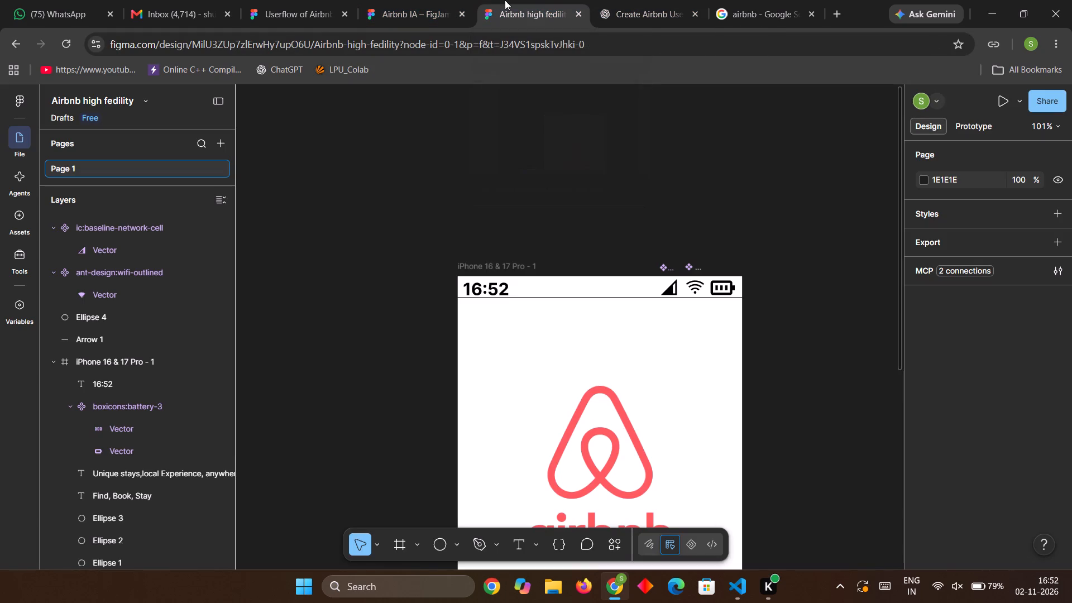
left_click(506, 290)
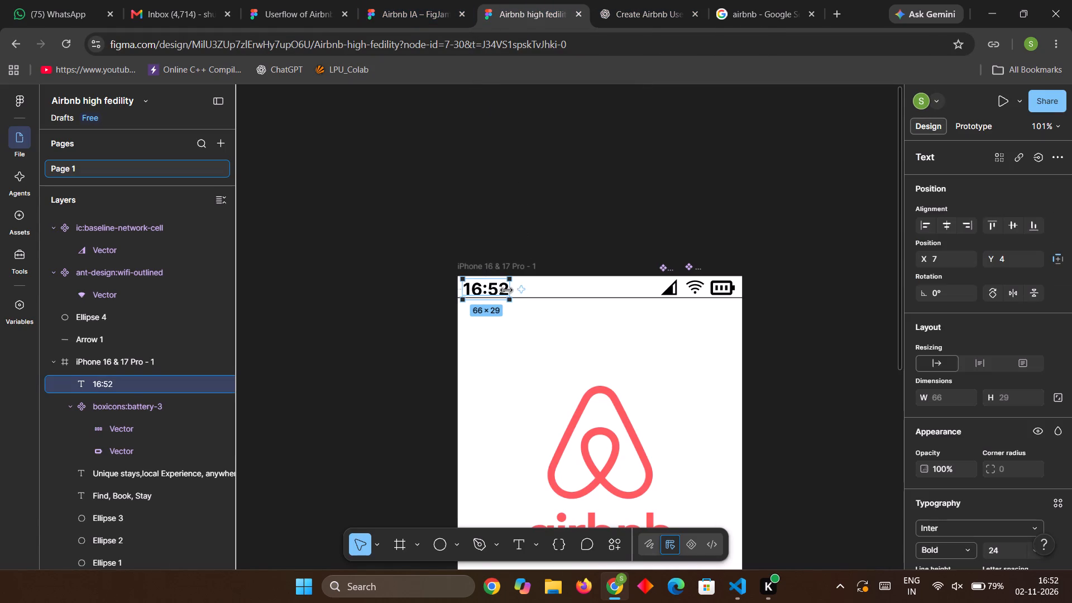
left_click(848, 327)
scroll(800, 320, "down", 4)
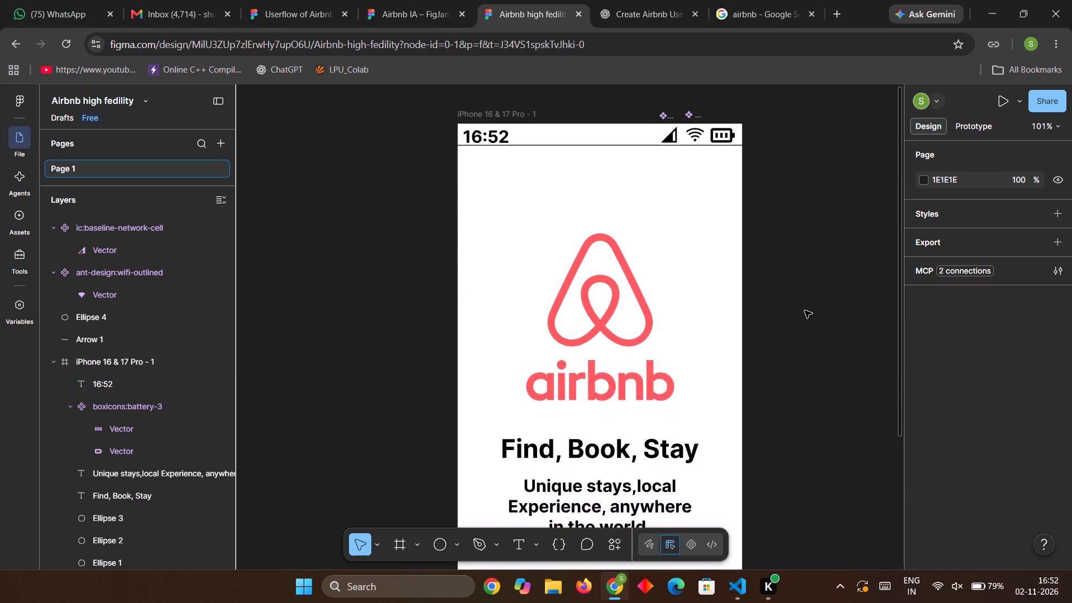
Review the whole splash screen from the status bar's 16:52 clock and icons down to the Get Started button.
scroll(805, 310, "down", 5)
scroll(812, 304, "up", 8)
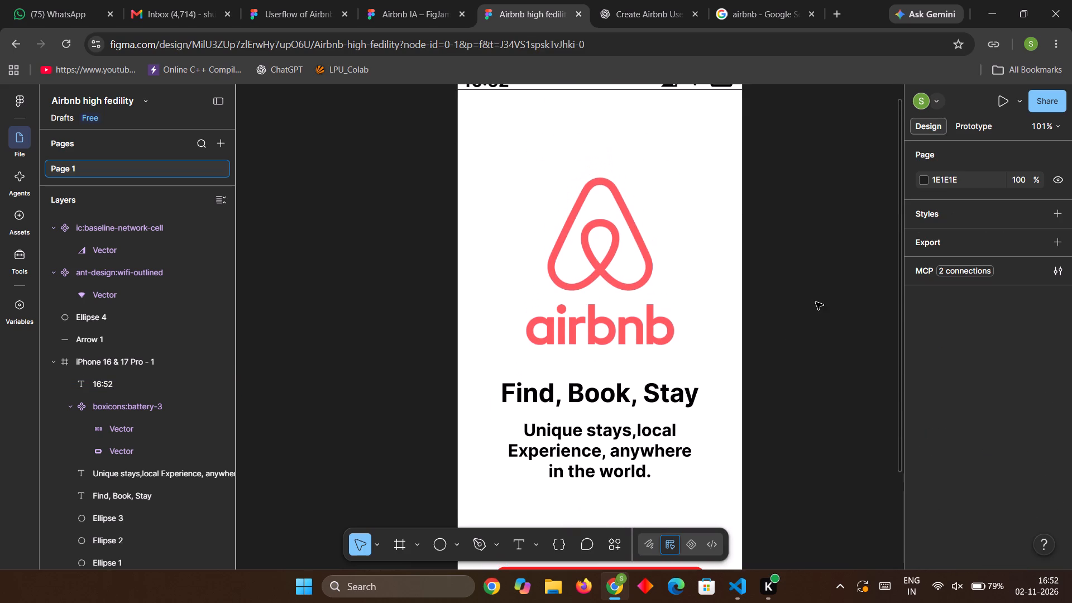
scroll(816, 302, "up", 3)
scroll(599, 280, "up", 2)
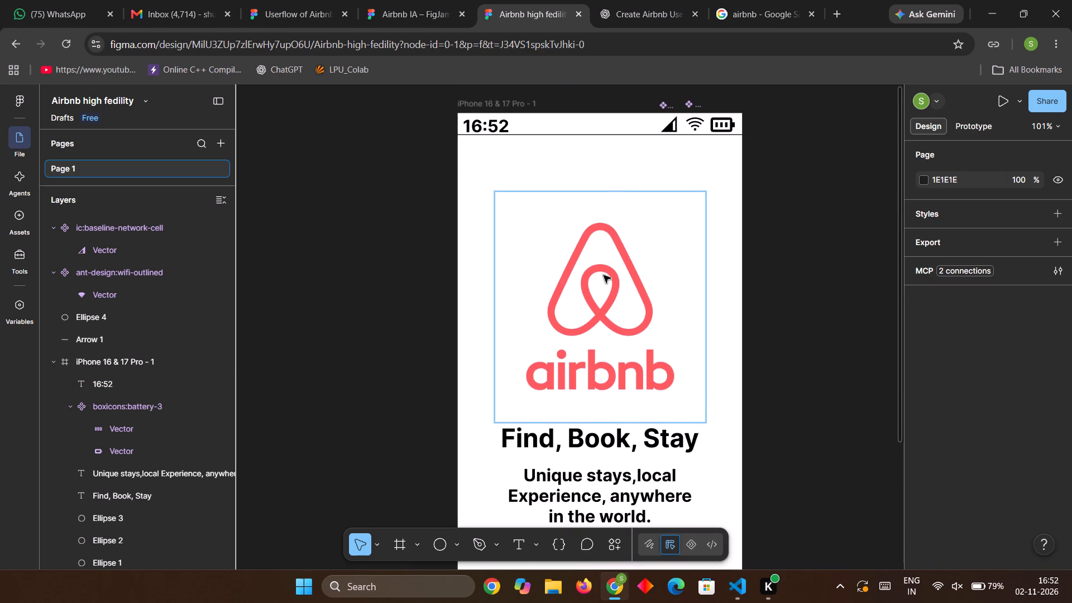
scroll(789, 282, "up", 1)
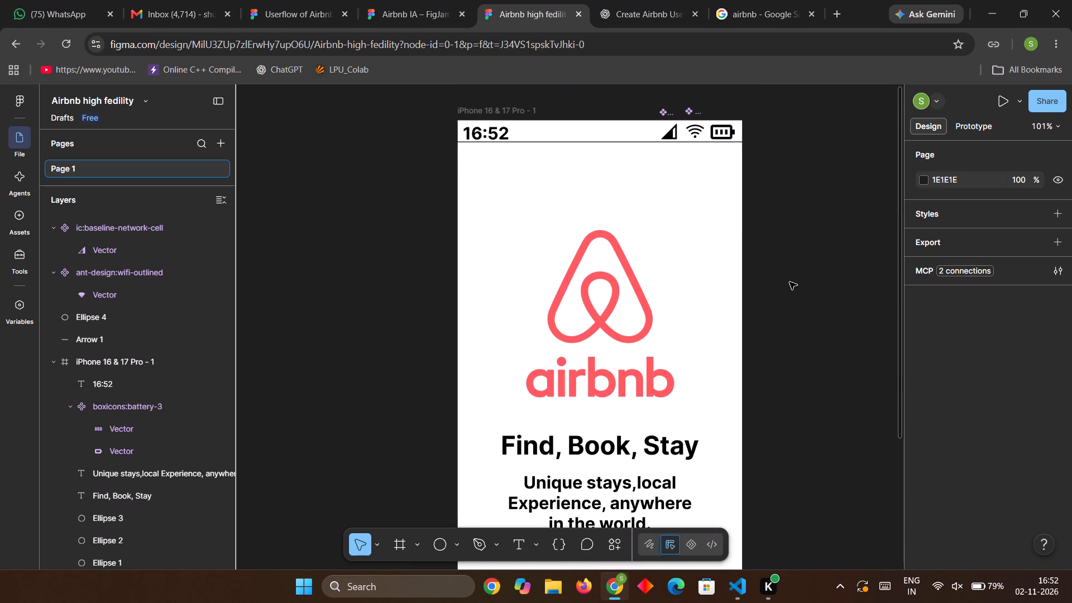
scroll(792, 280, "up", 2)
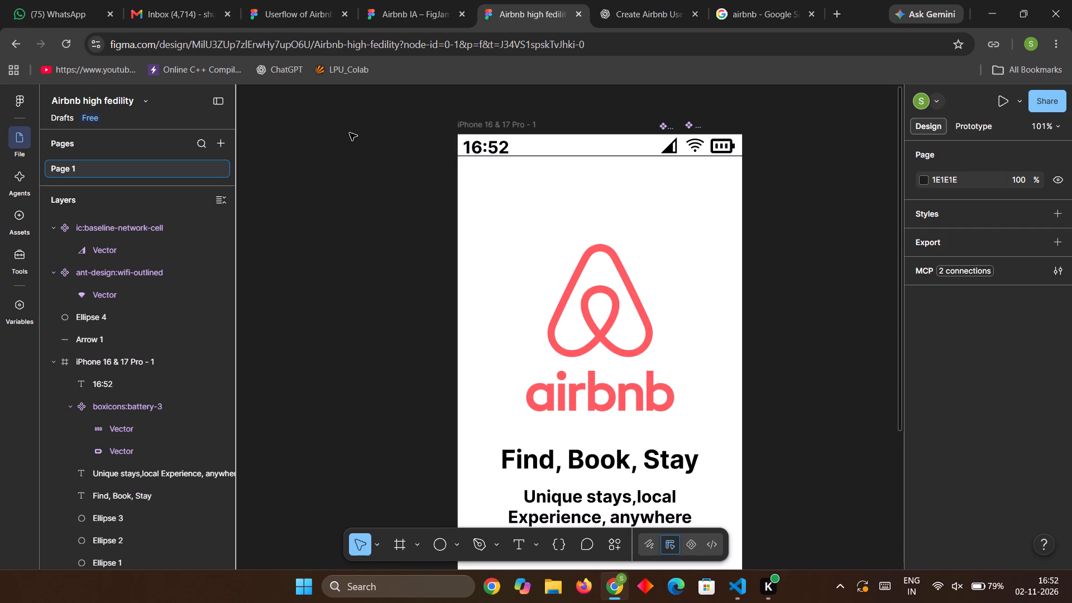
left_click(799, 167)
scroll(797, 180, "down", 3)
scroll(851, 191, "down", 2)
scroll(855, 192, "down", 4, "ctrl")
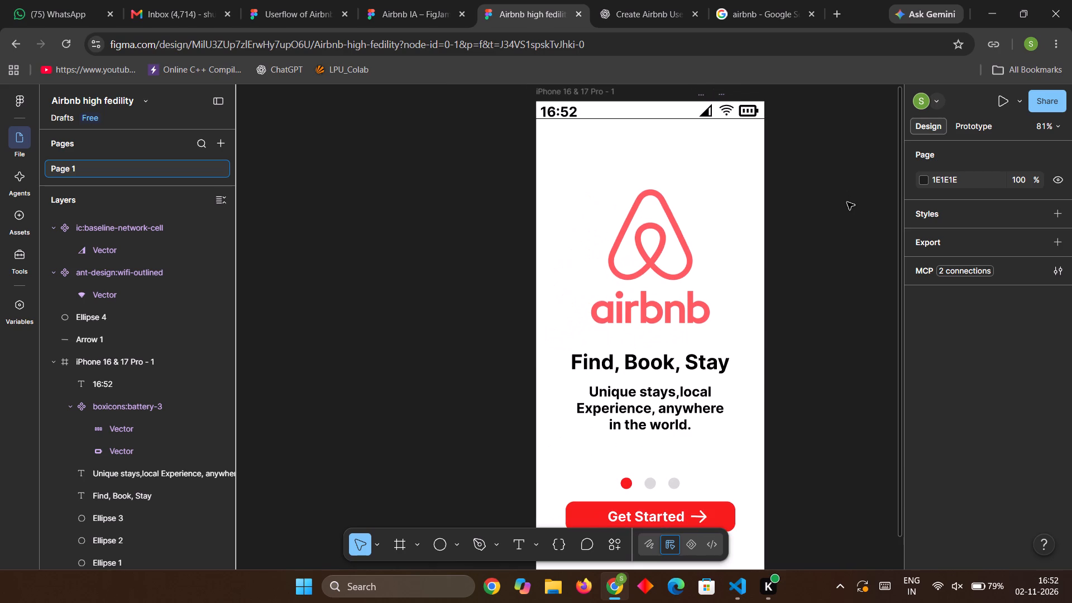
scroll(855, 198, "up", 2)
scroll(784, 178, "up", 1)
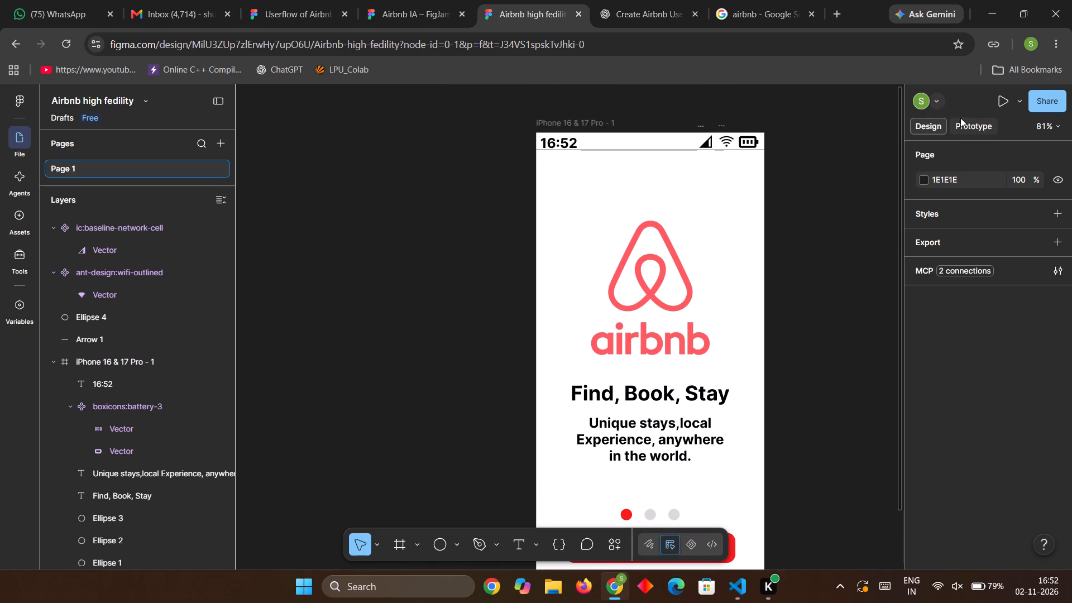
Preview the splash screen as a prototype in the phone frame, checking its status bar, and return to the design file.
left_click(960, 118)
left_click(920, 130)
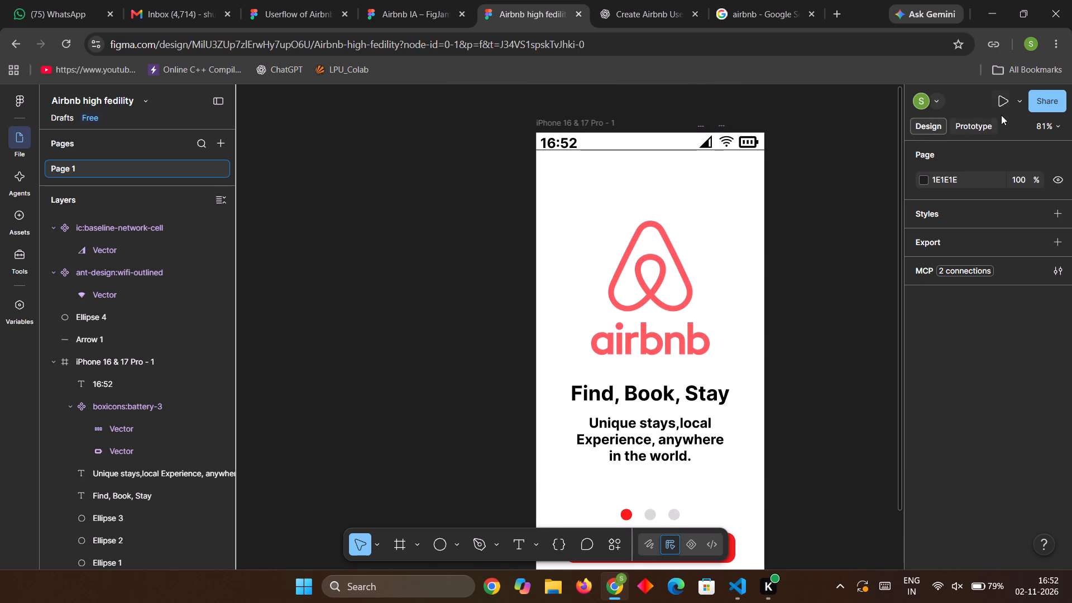
left_click(1003, 106)
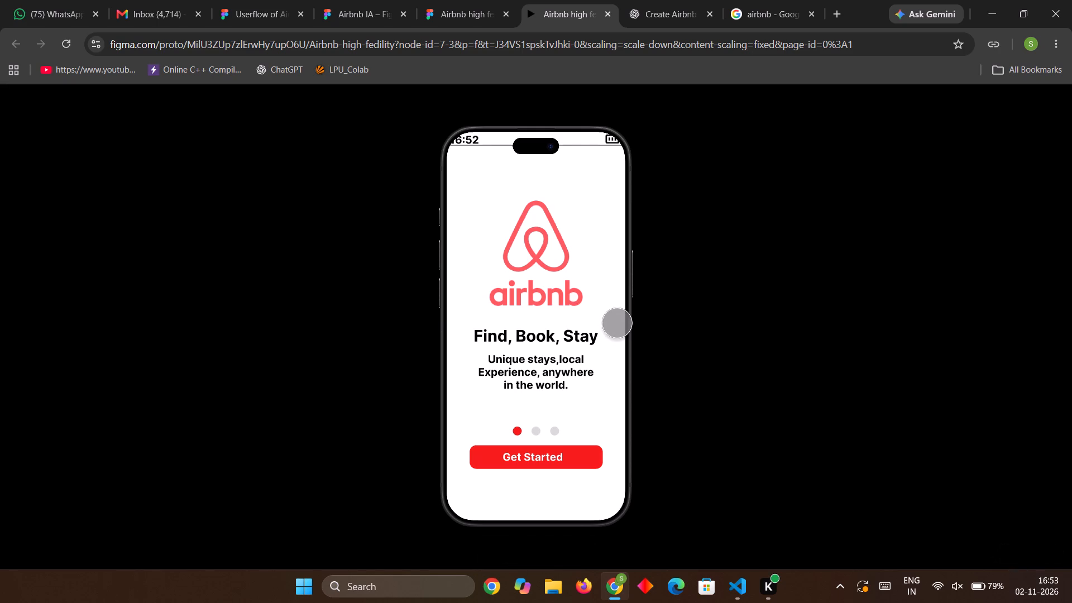
left_click(453, 15)
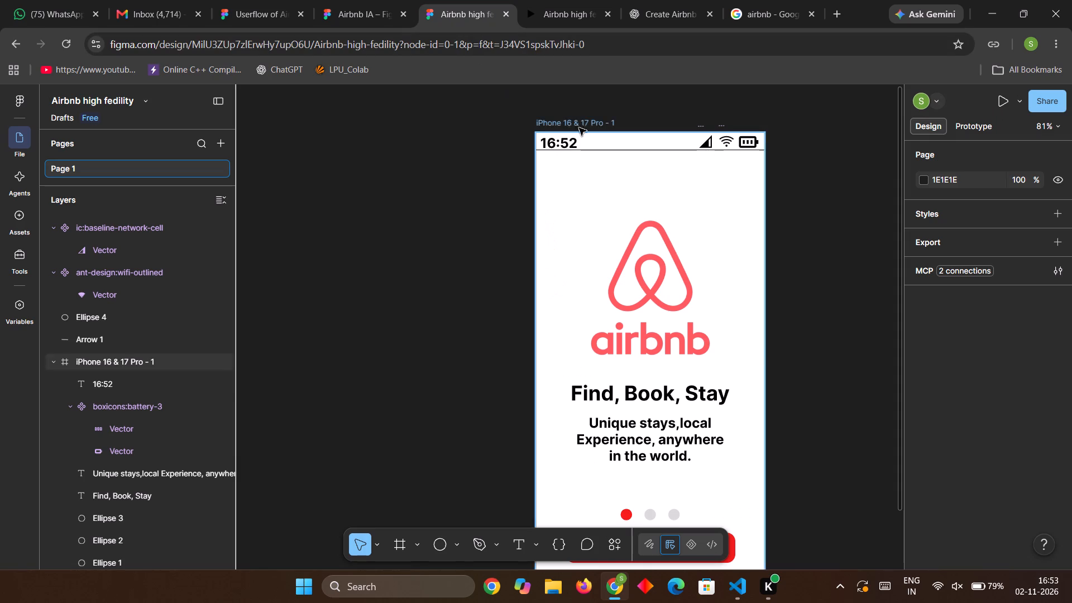
Nudge the 16:52 time text in the status bar about 11 px to the right, away from the frame's edge.
left_click(556, 146)
key("Right")
key("Right")
key("Right")
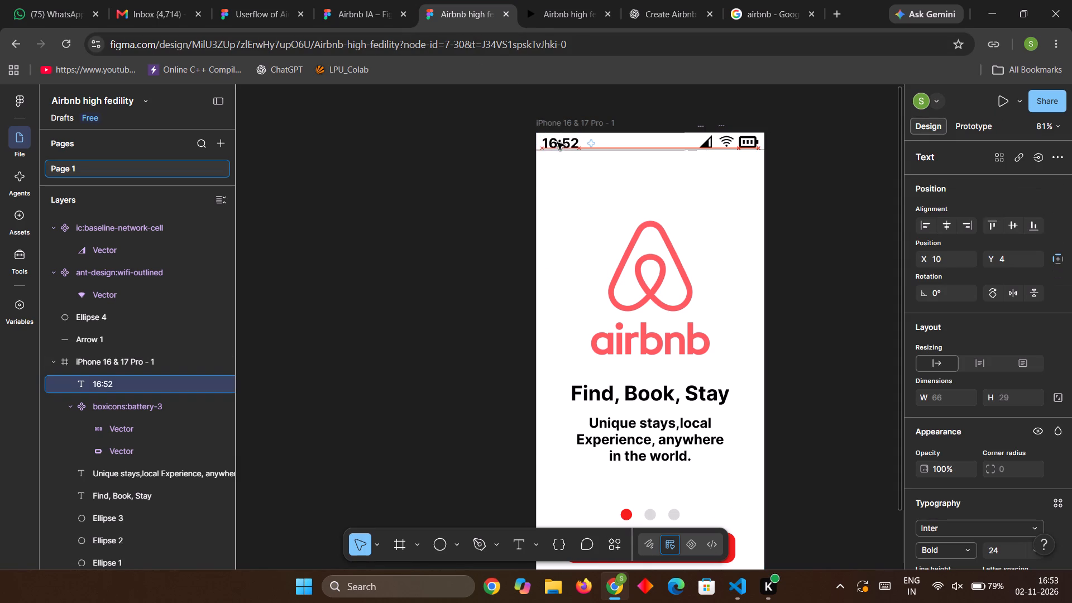
key("Right")
key("Right")
key("Right")
key("Right")
key("Right")
key("Right")
key("Right")
key("Right")
Nudge the network signal icon in the status bar about 18 px to the left.
left_click(711, 141)
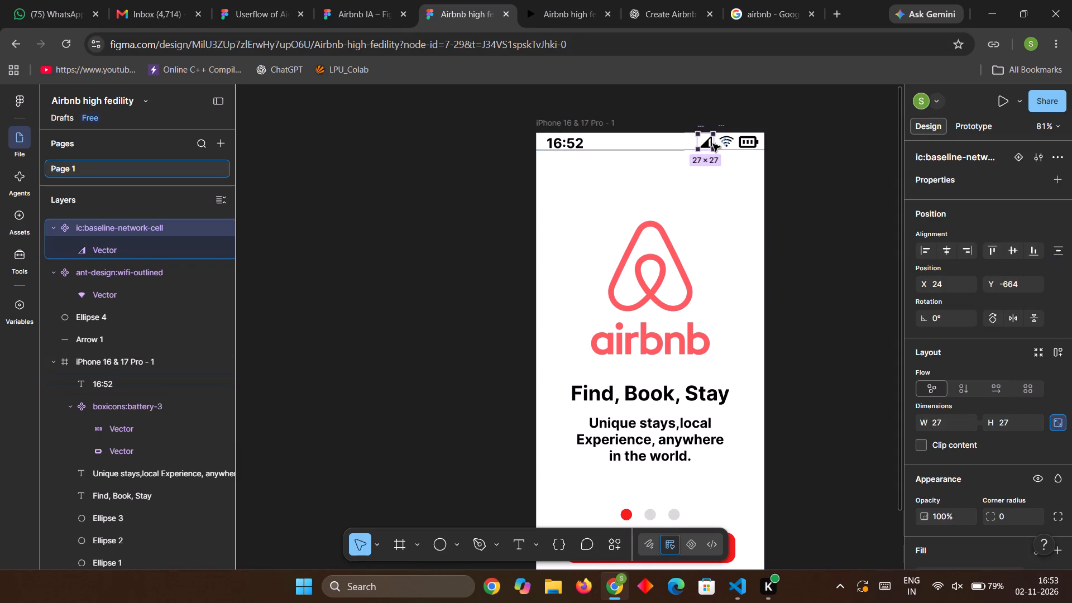
key("Left")
key("Left")
key("Left")
key("Left")
key("Left")
key("Left")
key("Left")
key("Left")
left_click(728, 141)
left_click(703, 143)
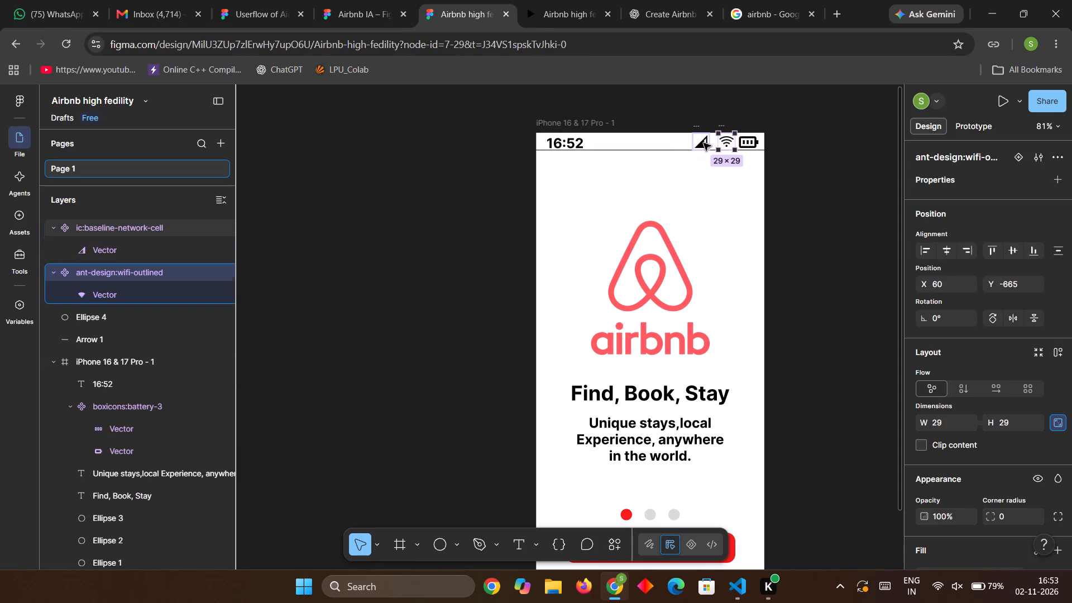
key("Left")
key("Left")
key("Left")
key("Left")
key("Left")
key("Left")
key("Left")
key("Left")
key("Left")
key("Left")
Nudge the wifi icon in the status bar about 15 px to the left, towards the network signal icon.
left_click(729, 142)
key("Left")
key("Left")
key("Left")
key("Left")
key("Left")
key("Left")
key("Left")
key("Left")
key("Left")
key("Left")
key("Left")
key("Left")
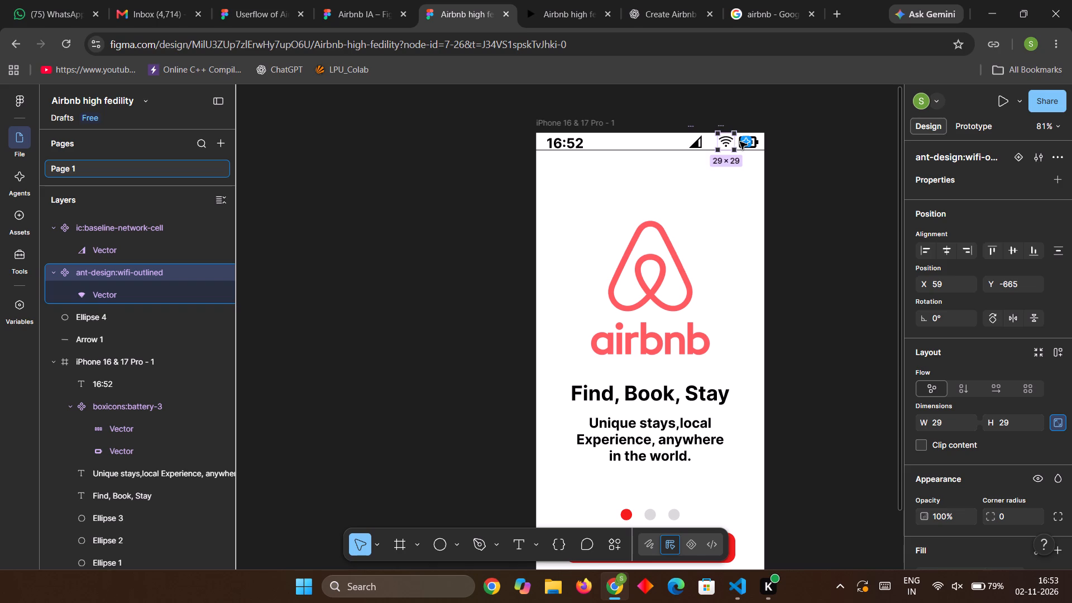
key("Left")
key("Left")
key("Left")
Nudge the battery icon left to X 345, away from the frame's right edge.
left_click(752, 142)
key("Left")
key("Left")
key("Left")
key("Left")
key("Left")
key("Left")
key("Left")
key("Left")
key("Left")
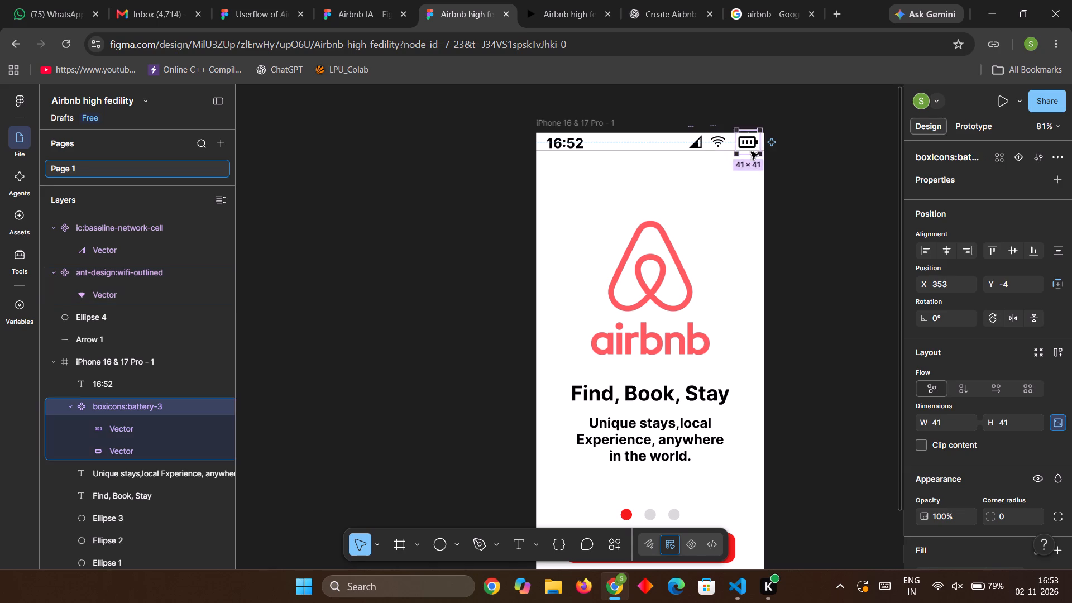
Reload the phone prototype preview to check the adjusted status bar, and close the preview.
left_click(555, 3)
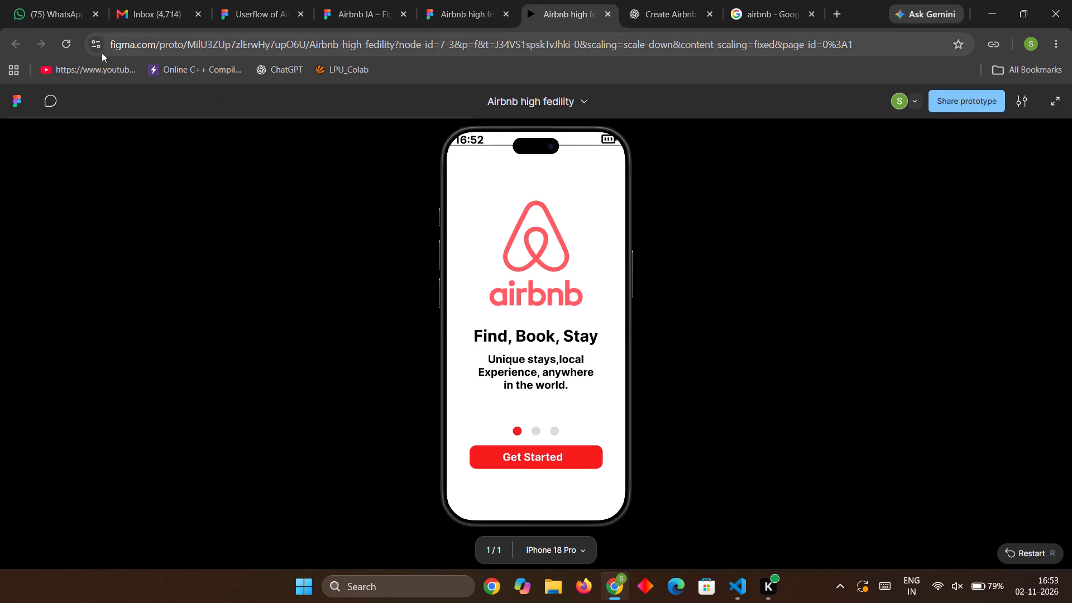
left_click(70, 42)
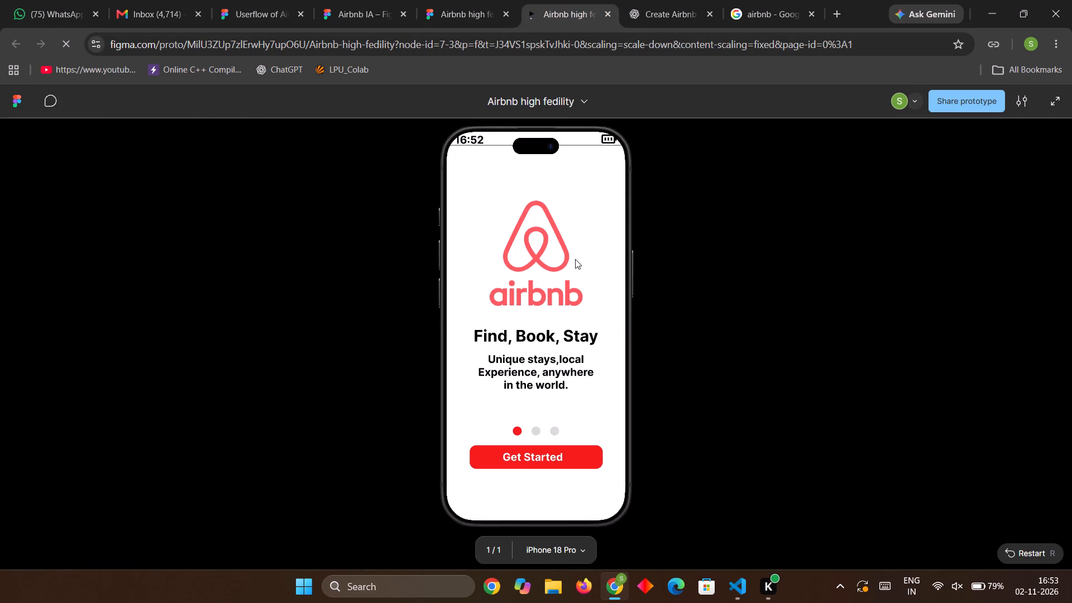
left_click(474, 1)
left_click(566, 0)
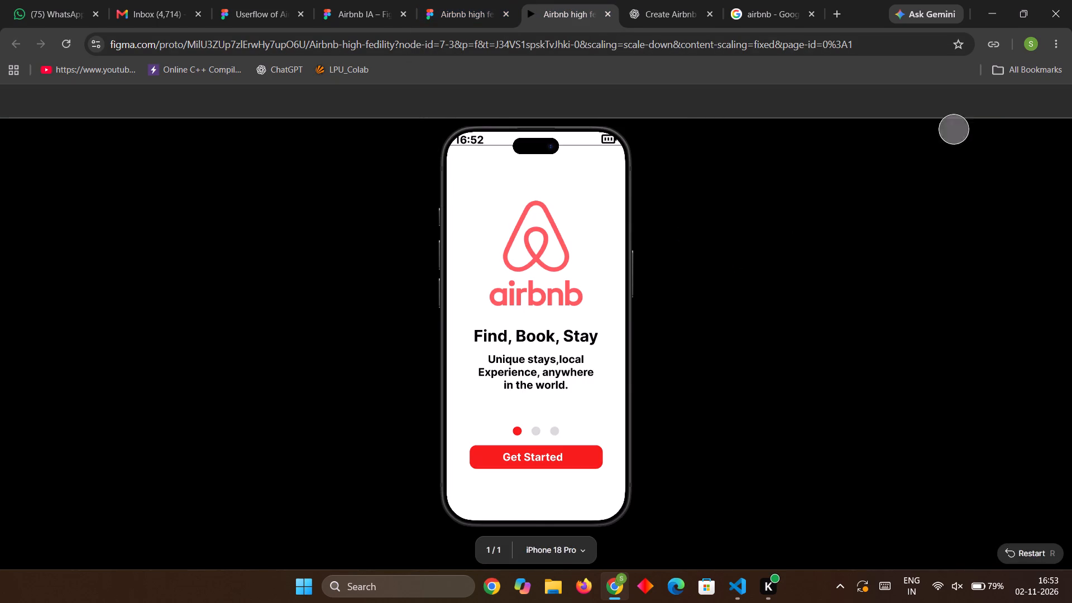
left_click(606, 11)
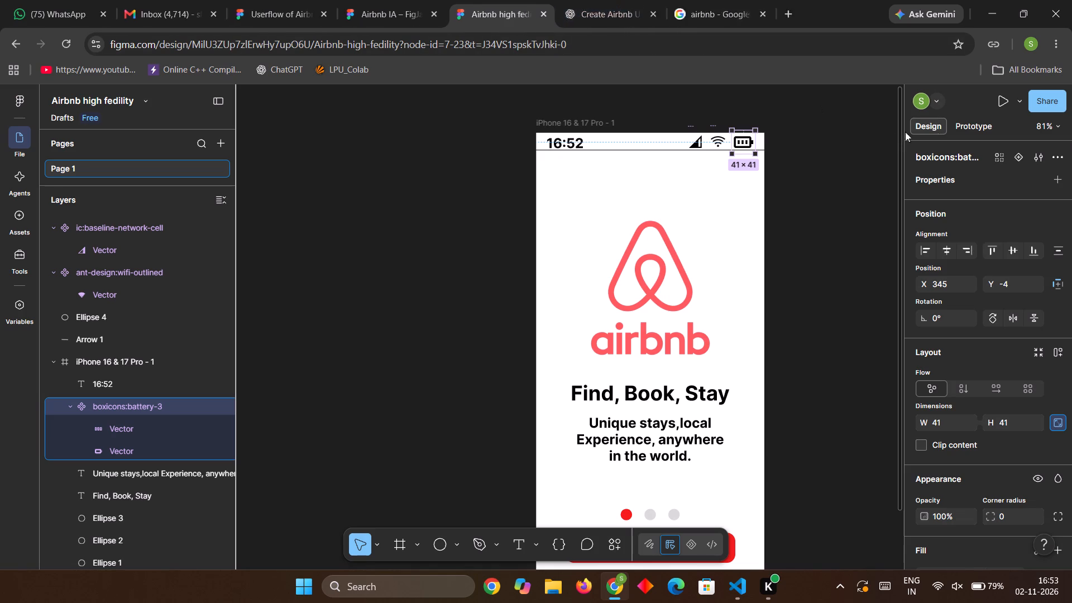
Preview the prototype again to check the status bar's clock and icons, and return to the design file.
left_click(996, 107)
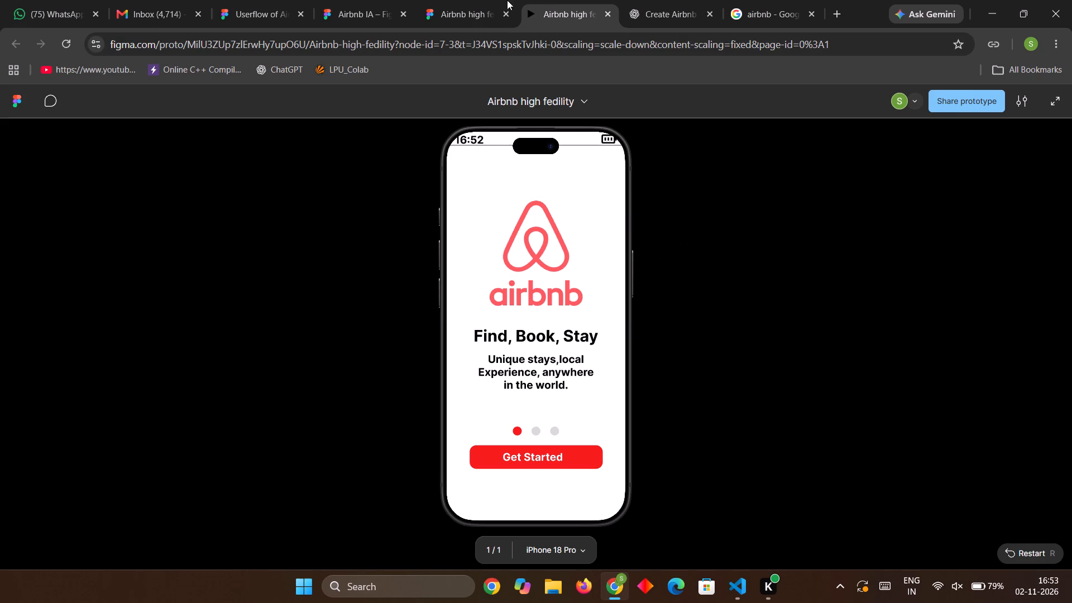
left_click(479, 1)
Select the vector inside the network signal icon in the status bar.
left_click(698, 139)
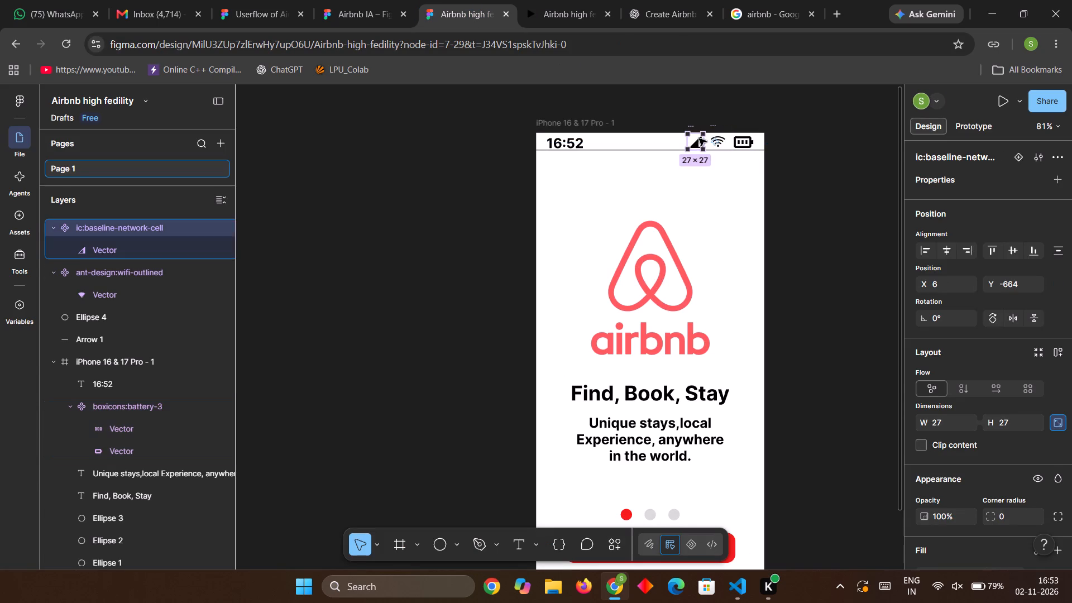
left_click(698, 138)
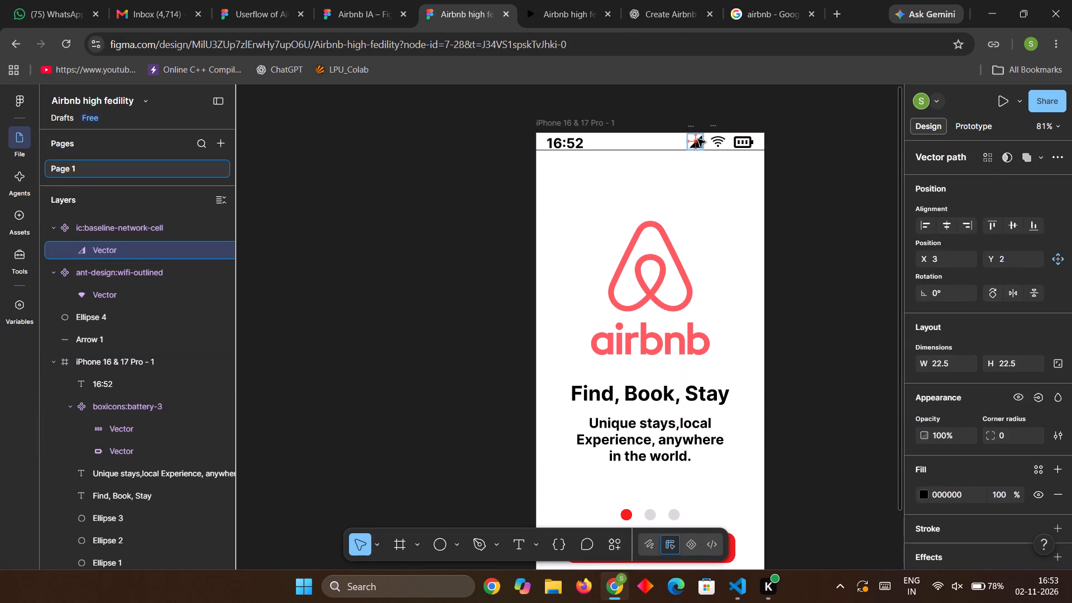
Check the status bar's clock and icons in the phone mockup prototype preview, and return to the design file.
left_click(819, 166)
left_click(573, 12)
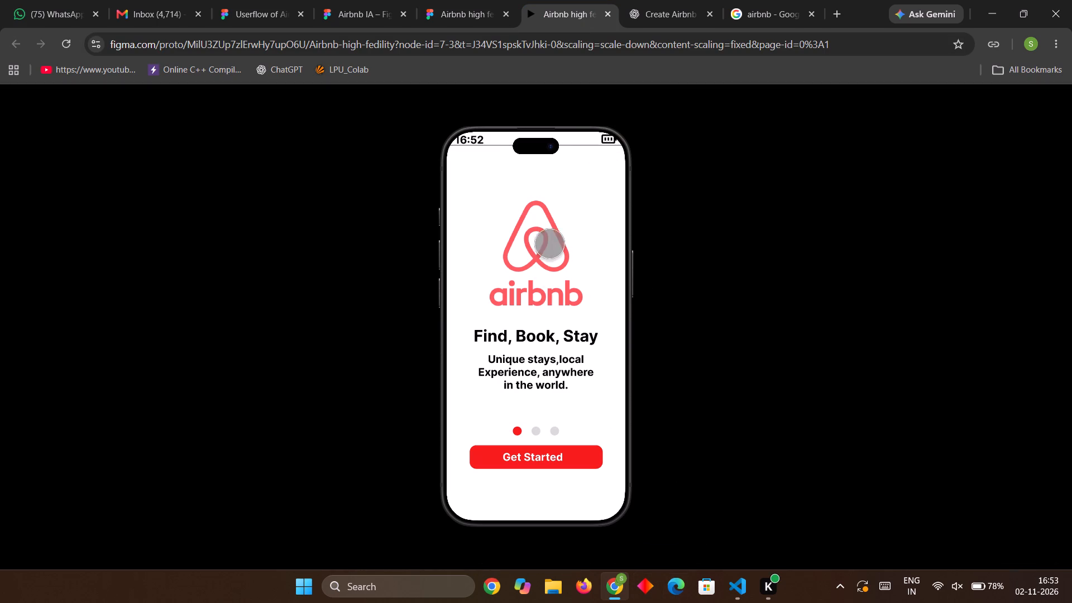
scroll(561, 223, "up", 3, "ctrl")
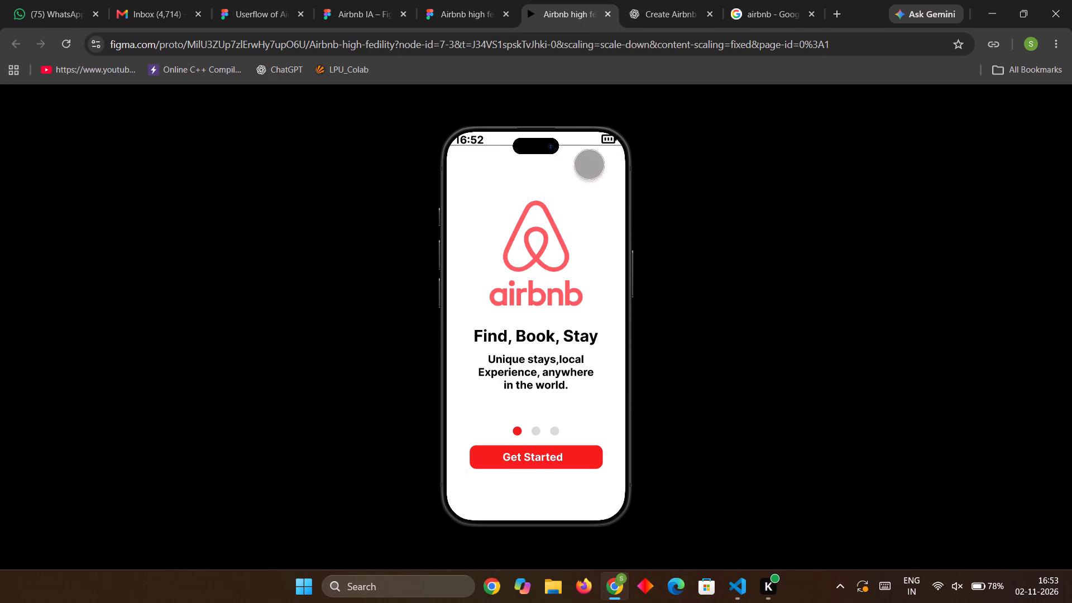
triple_click(601, 146)
left_click(590, 138)
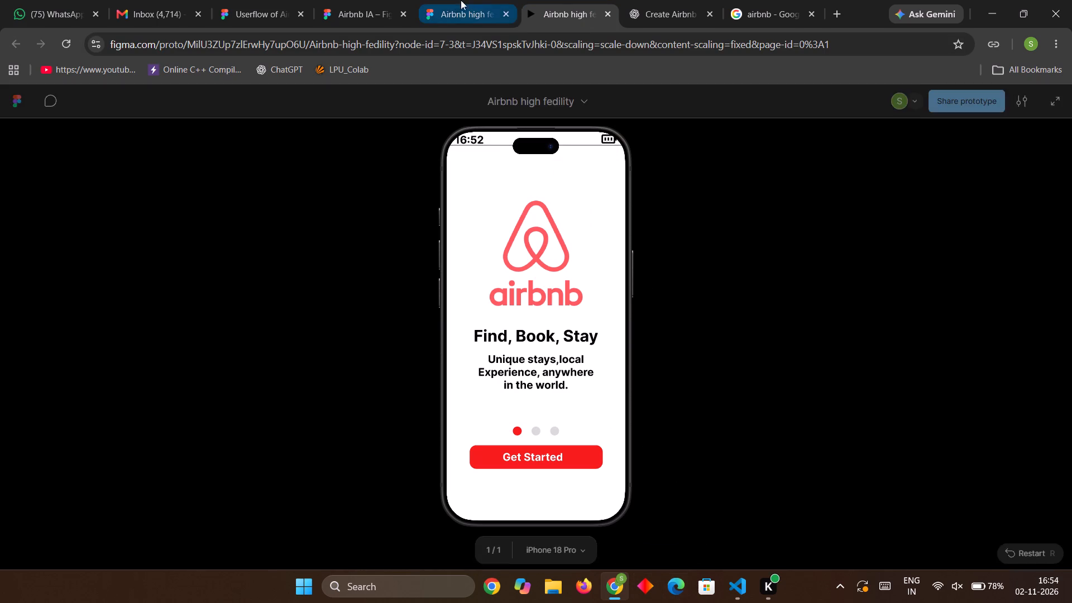
left_click(454, 0)
Scale the network signal icon component in the status bar down to 26 × 26.
left_click(699, 137)
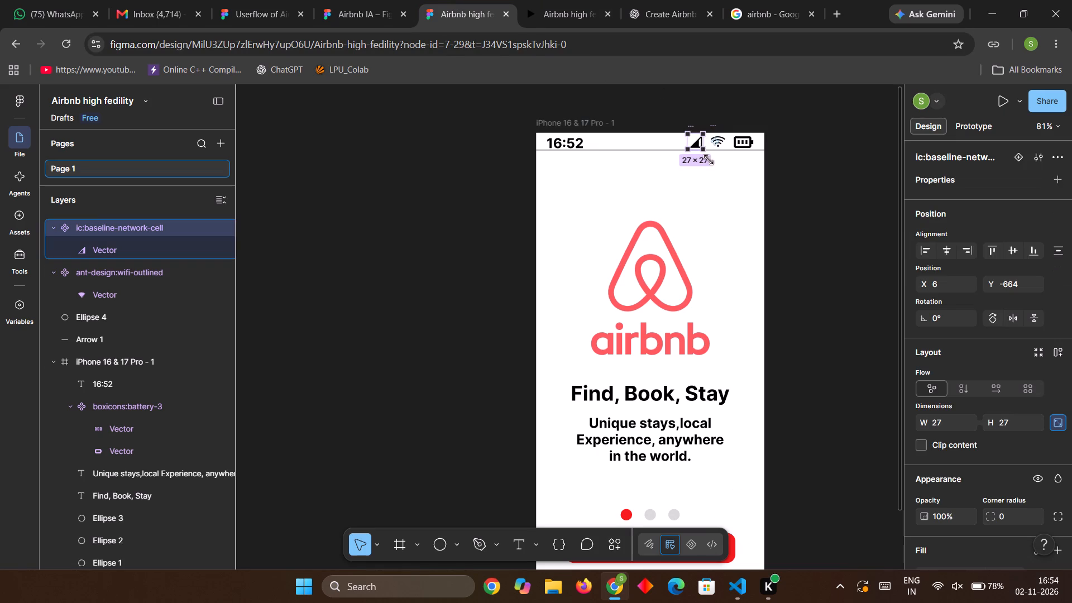
scroll(730, 175, "up", 6, "ctrl")
scroll(737, 190, "up", 4)
scroll(674, 183, "up", 3, "ctrl")
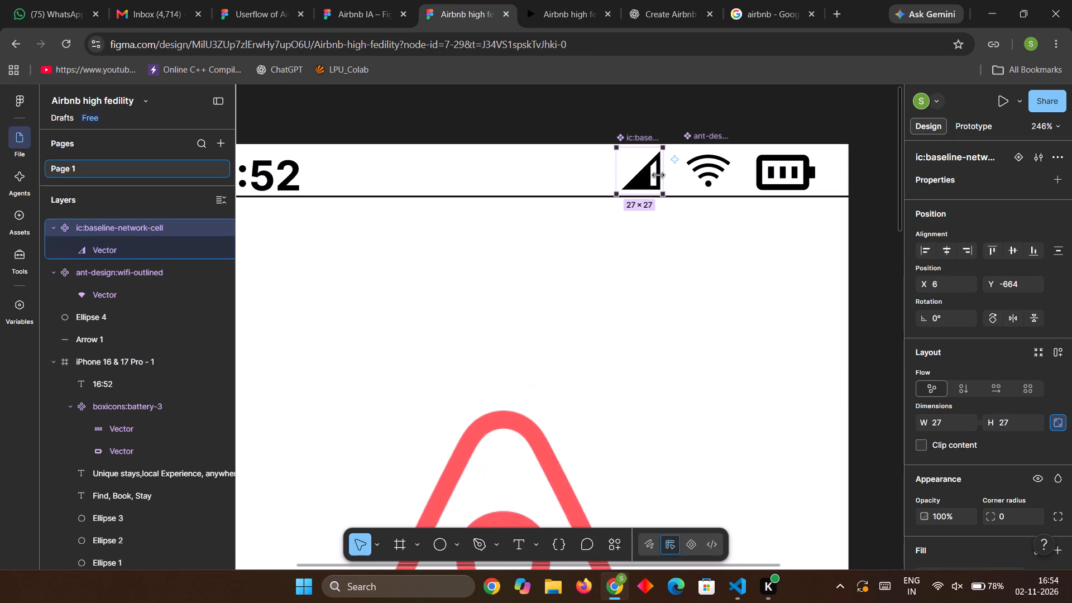
left_click(658, 175)
left_click(661, 194)
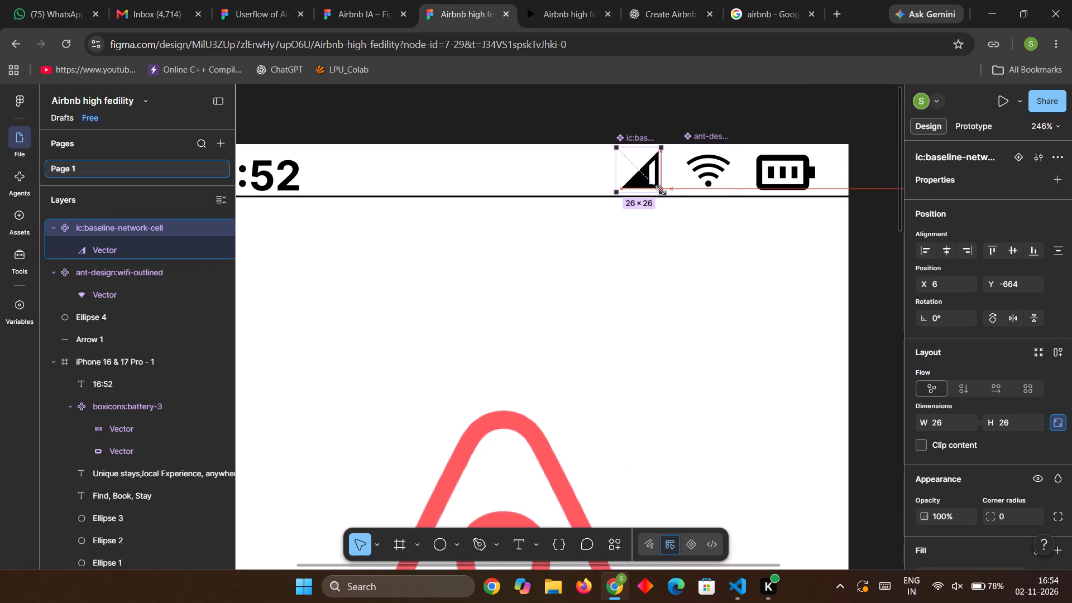
Scale the wifi icon in the status bar to 27 × 27 and move it to X 45, Y -664.
left_click(709, 184)
left_click_drag(735, 194, 732, 190)
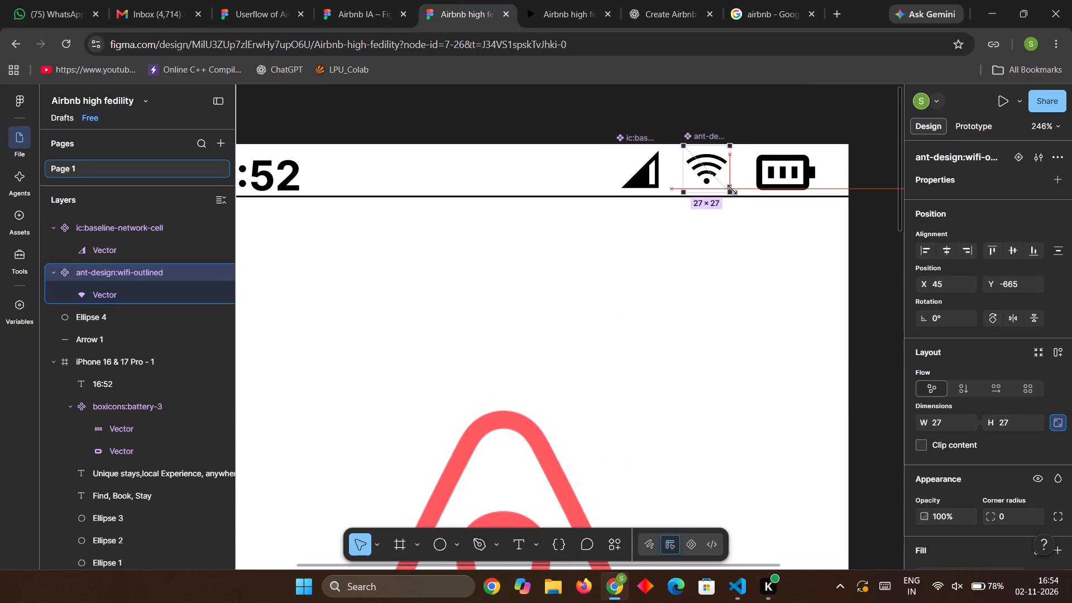
left_click_drag(732, 190, 730, 188)
left_click_drag(714, 170, 713, 175)
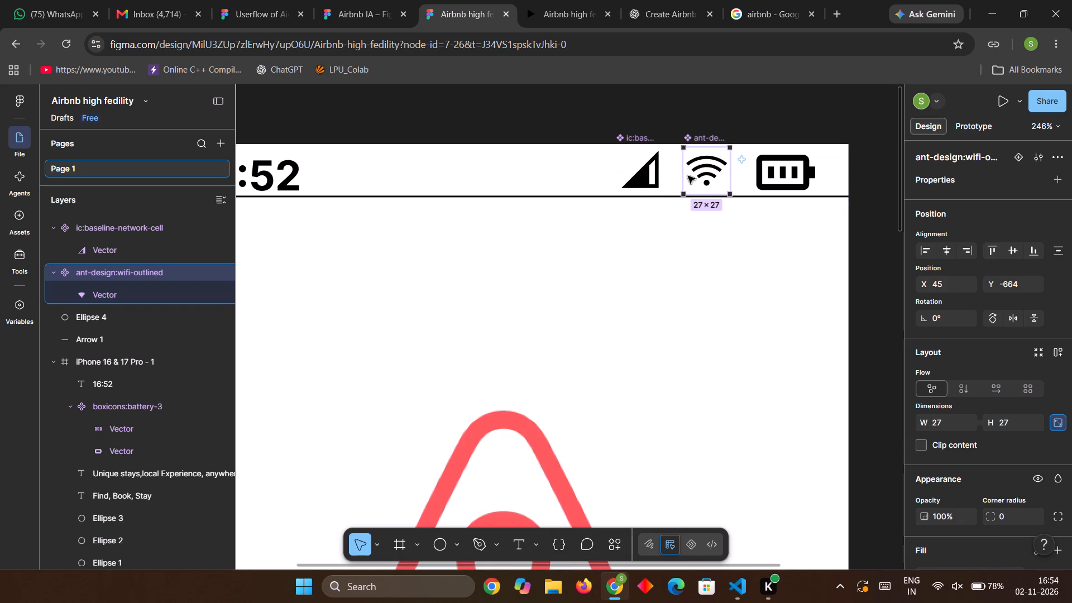
Adjust the network signal icon's vertical position so it sits level with the wifi icon, and deselect it.
left_click(650, 177)
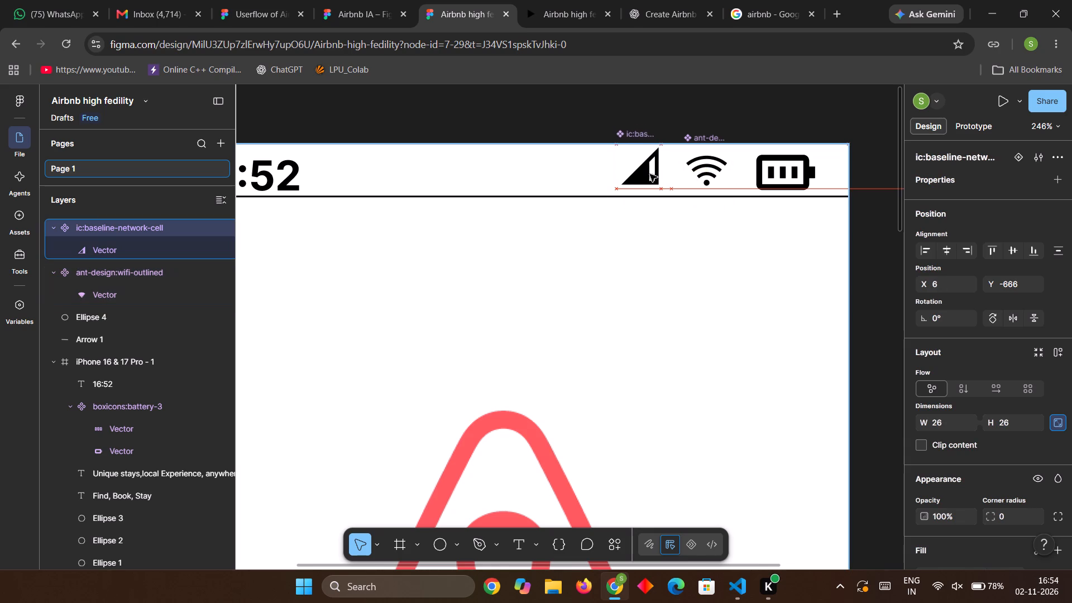
left_click(744, 237)
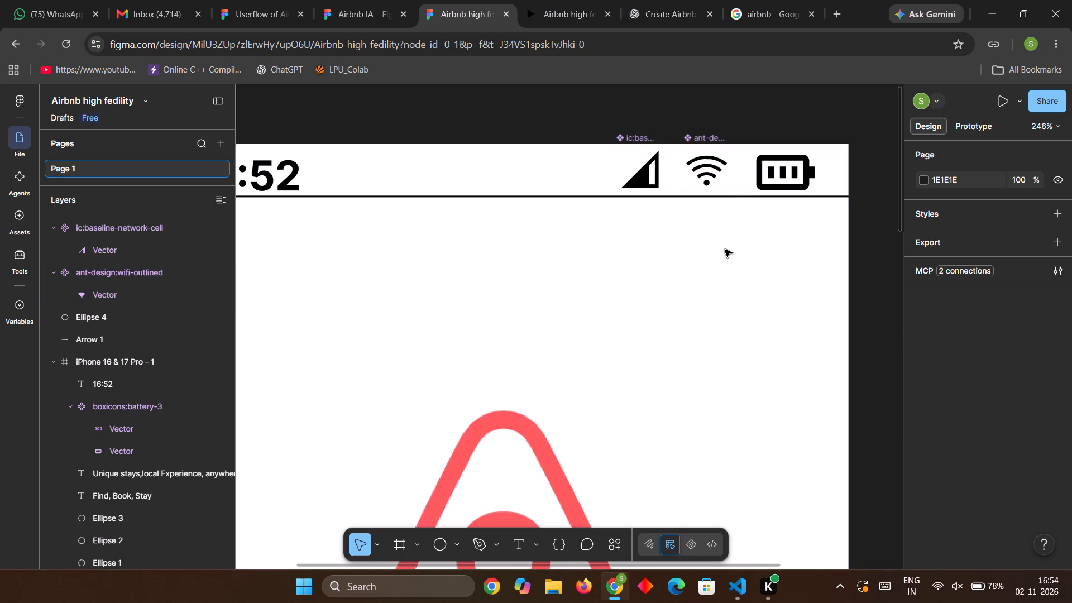
Review the whole splash screen from the status bar to the Get Started button, closing the prototype preview along the way.
scroll(734, 249, "down", 5, "ctrl")
scroll(602, 260, "down", 4, "ctrl")
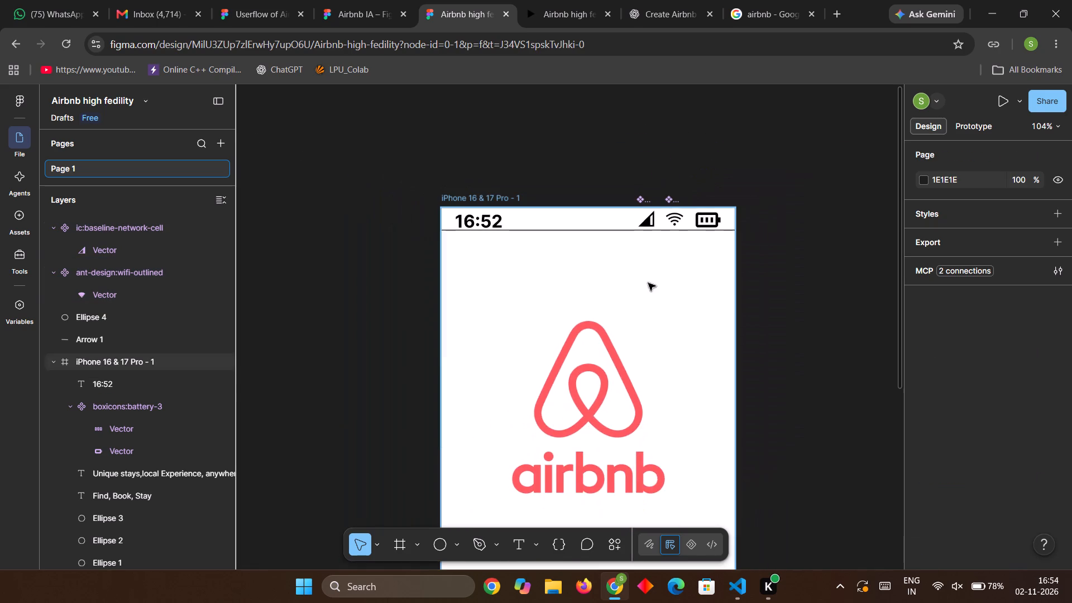
scroll(746, 317, "down", 8)
scroll(754, 313, "up", 9)
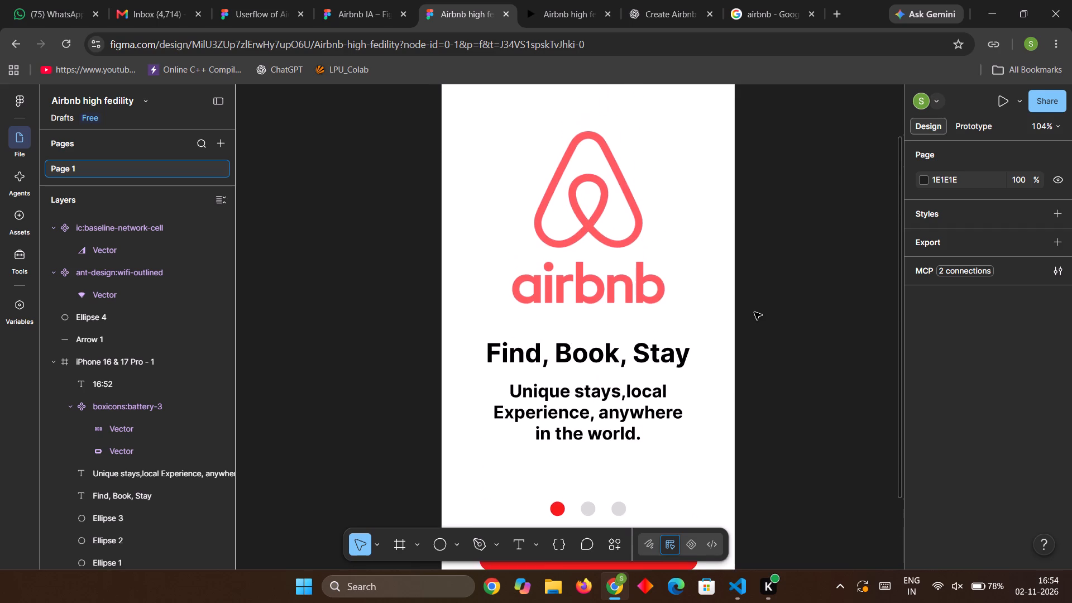
scroll(768, 316, "down", 1, "ctrl")
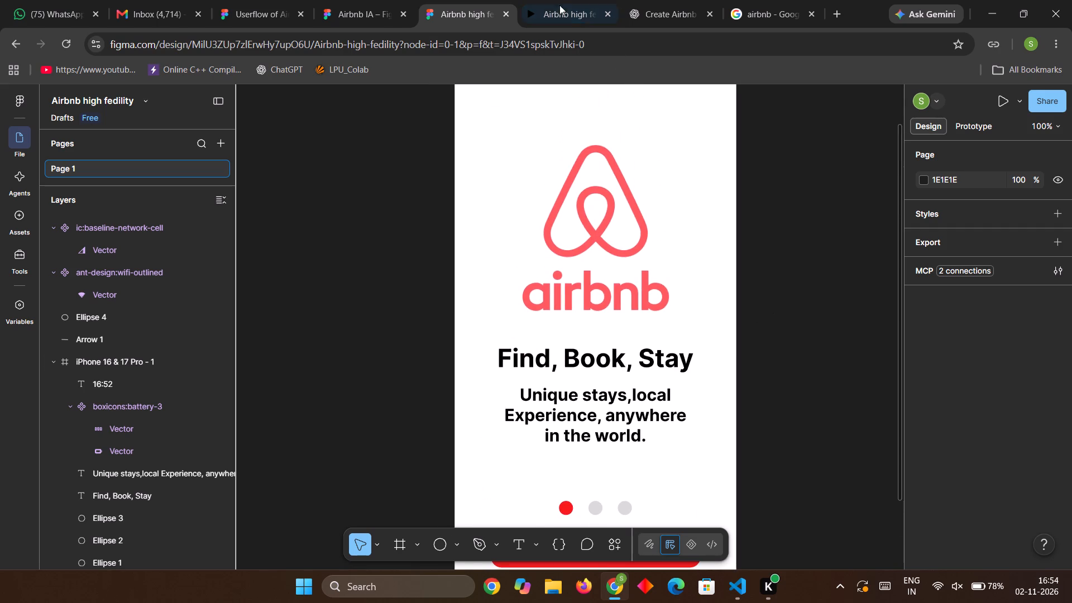
left_click(546, 0)
left_click(606, 10)
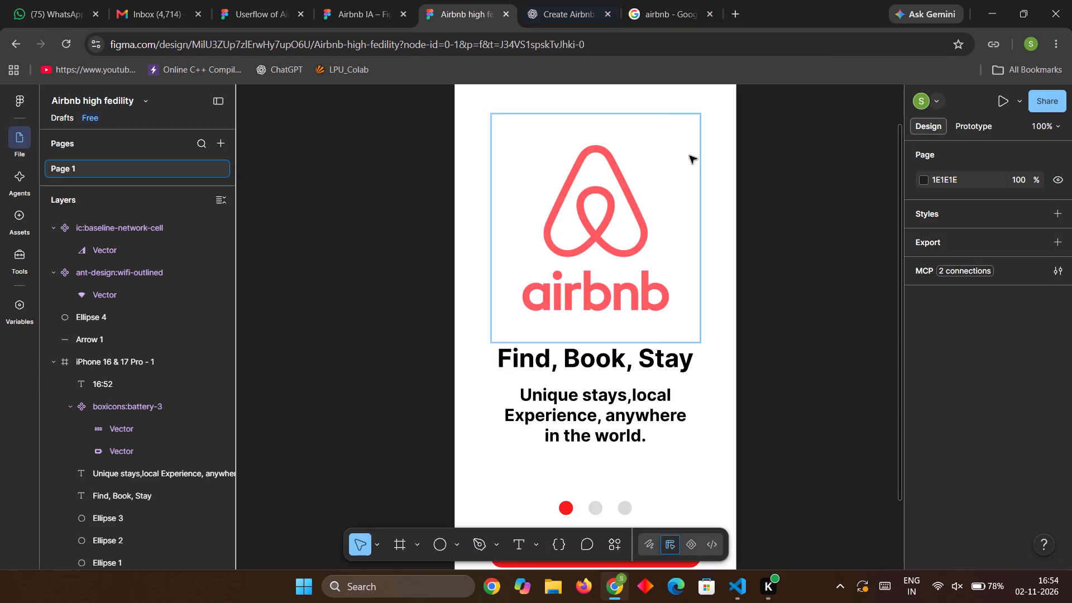
scroll(768, 276, "up", 2)
scroll(768, 276, "down", 5, "ctrl")
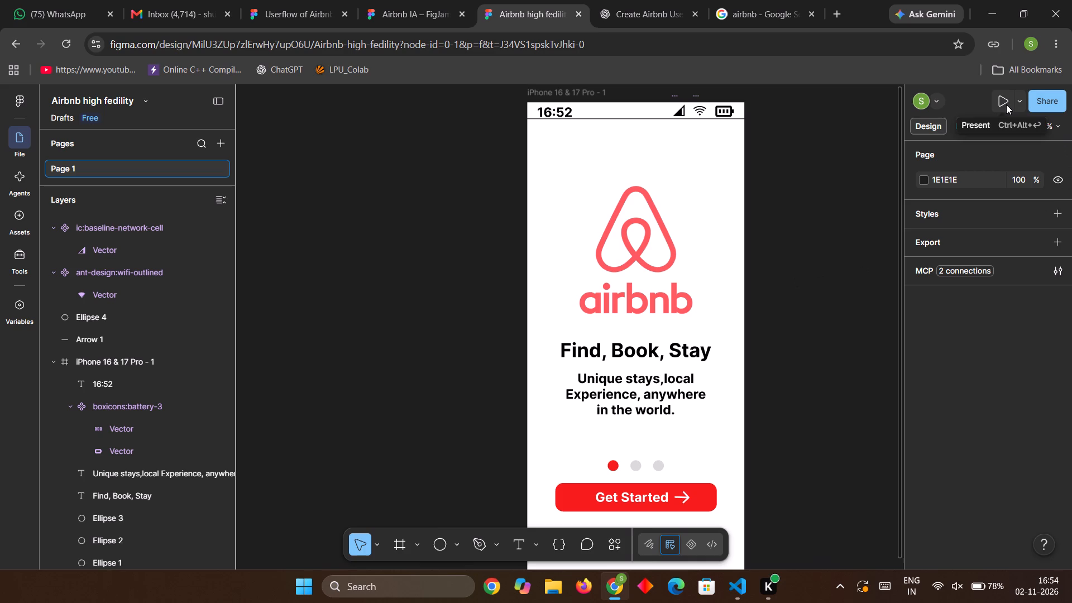
Glance at the Airbnb IA and Userflow boards, and return to the high-fidelity splash screen design.
left_click(396, 0)
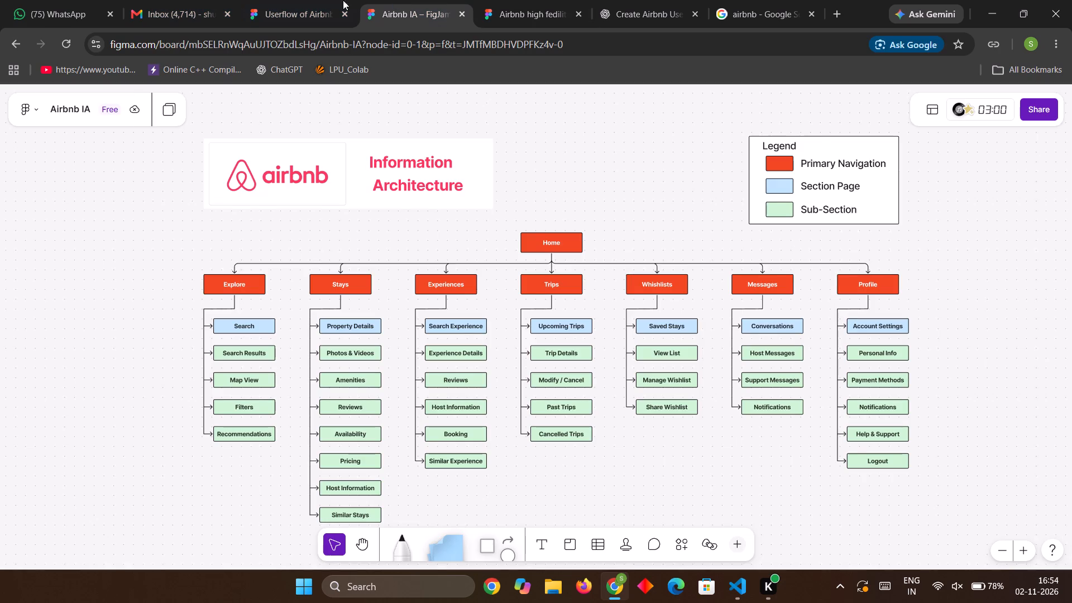
left_click(323, 0)
left_click(550, 3)
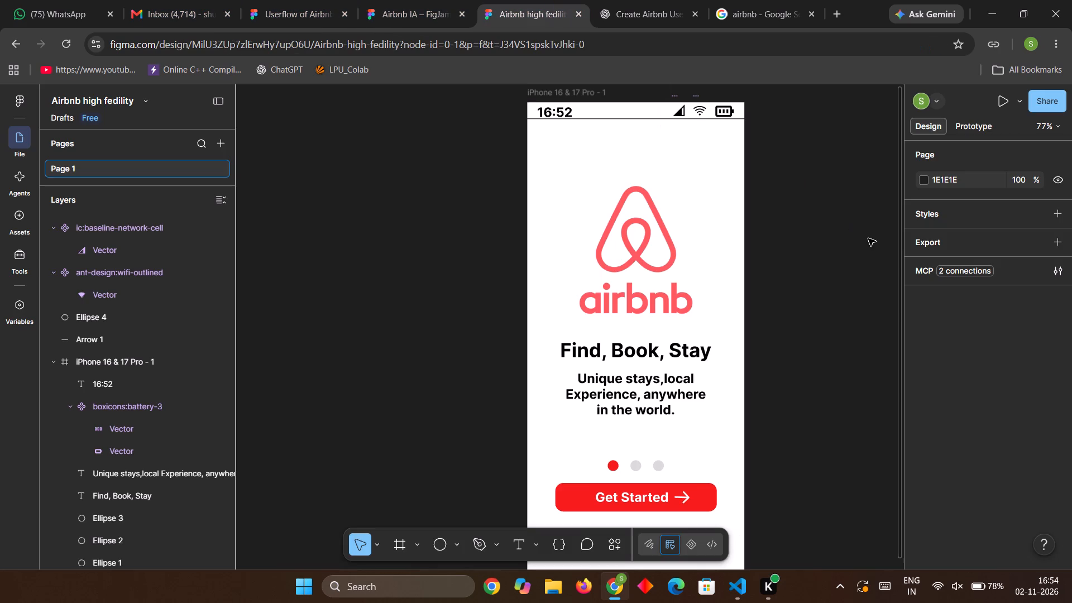
scroll(868, 238, "down", 1)
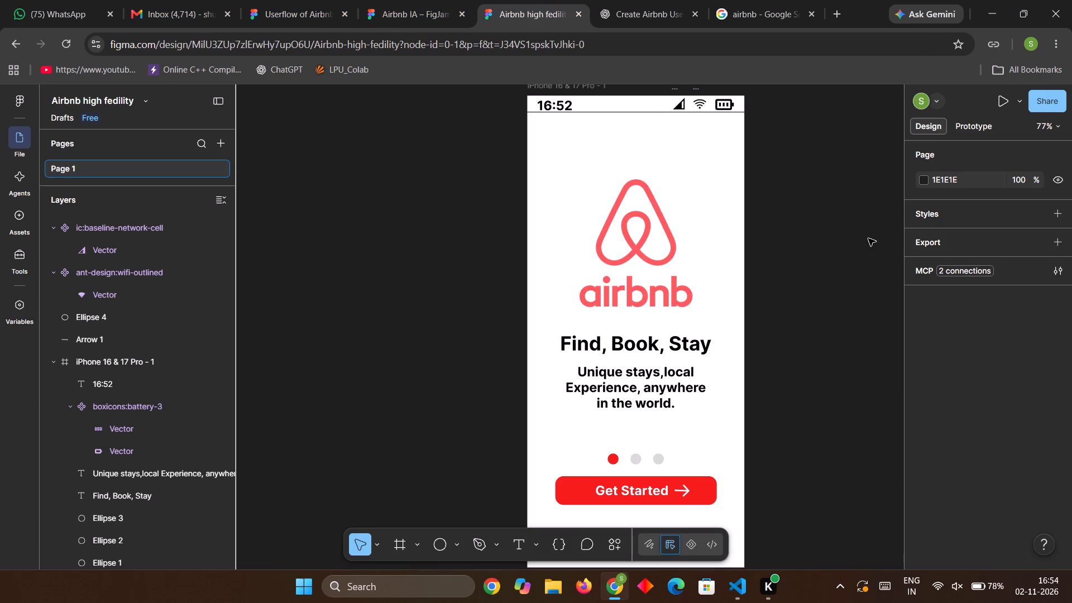
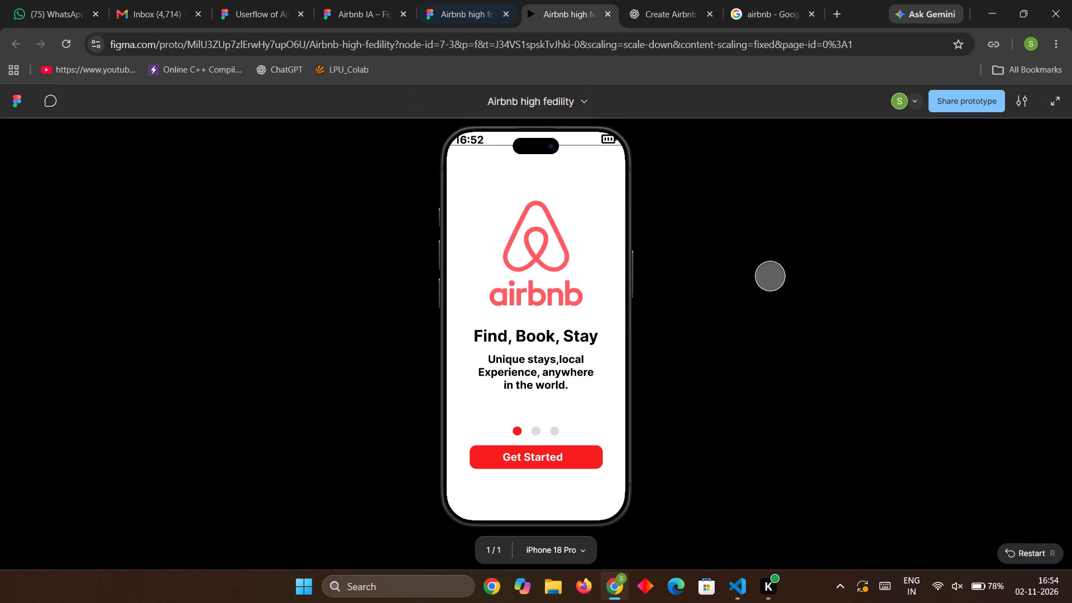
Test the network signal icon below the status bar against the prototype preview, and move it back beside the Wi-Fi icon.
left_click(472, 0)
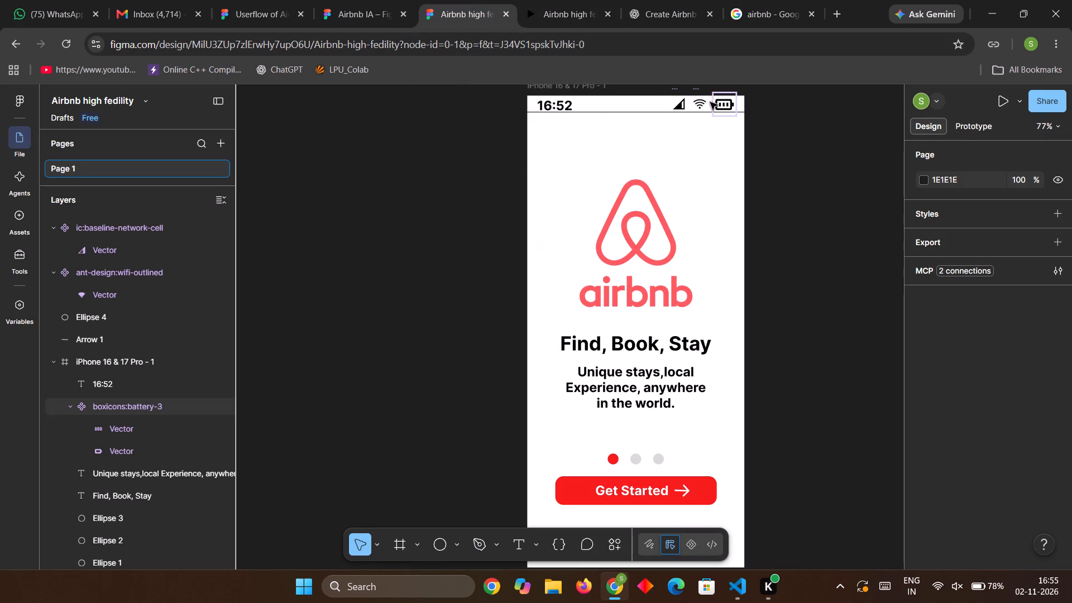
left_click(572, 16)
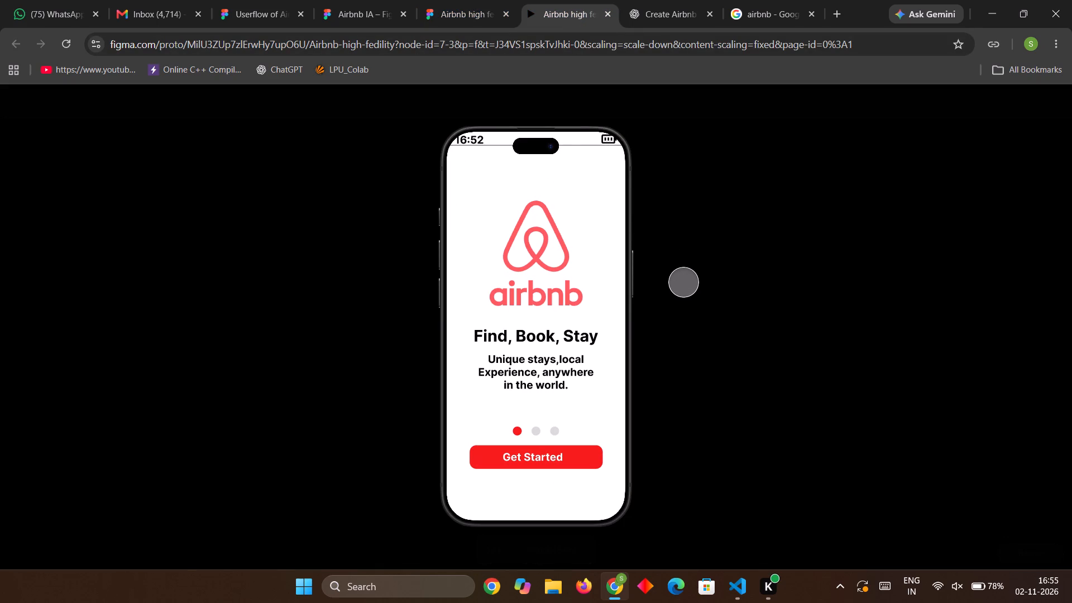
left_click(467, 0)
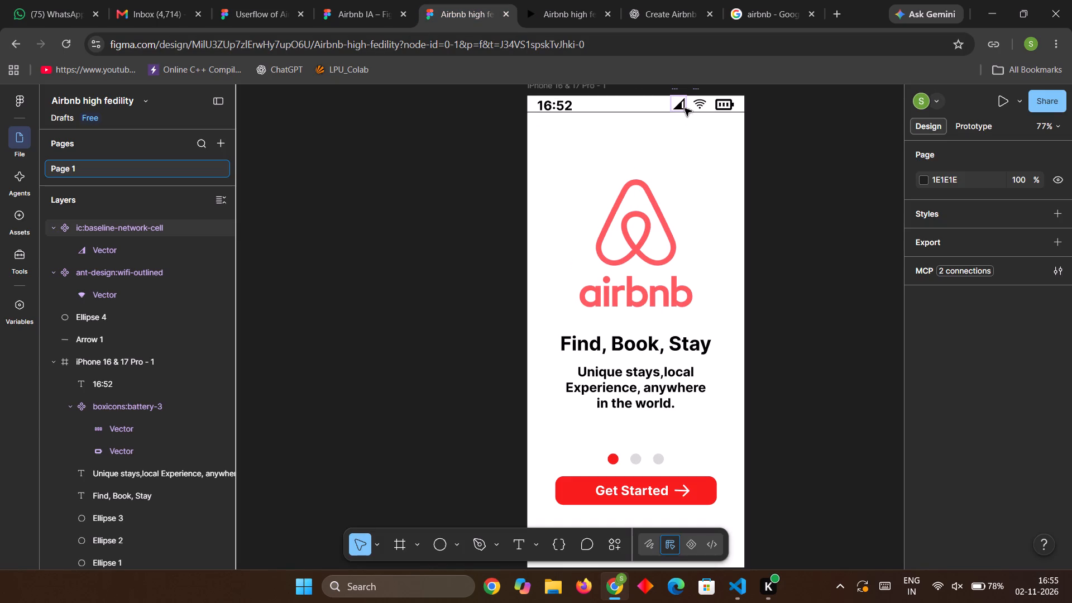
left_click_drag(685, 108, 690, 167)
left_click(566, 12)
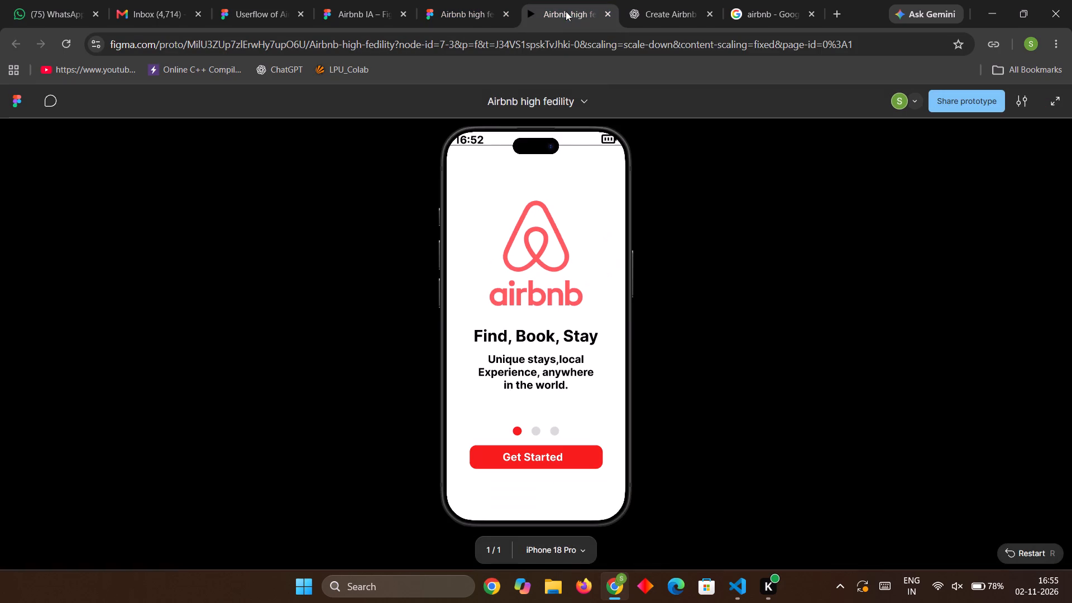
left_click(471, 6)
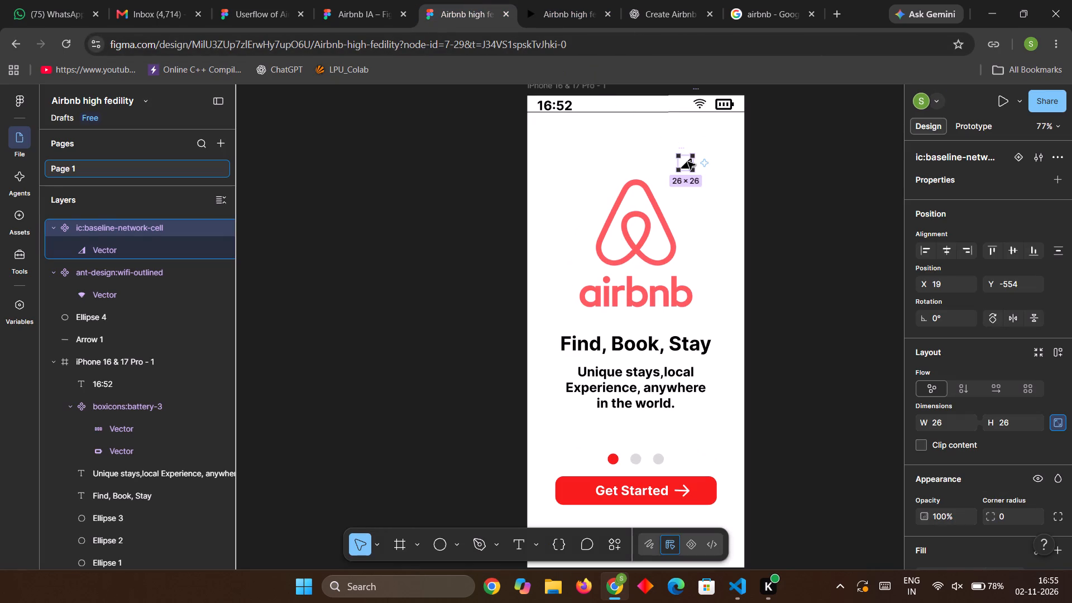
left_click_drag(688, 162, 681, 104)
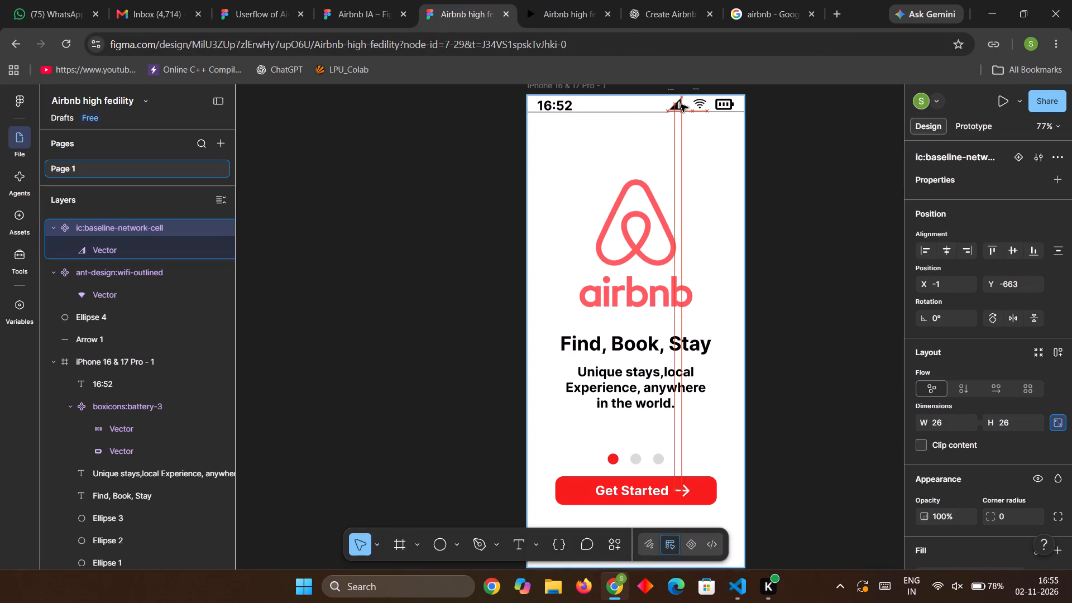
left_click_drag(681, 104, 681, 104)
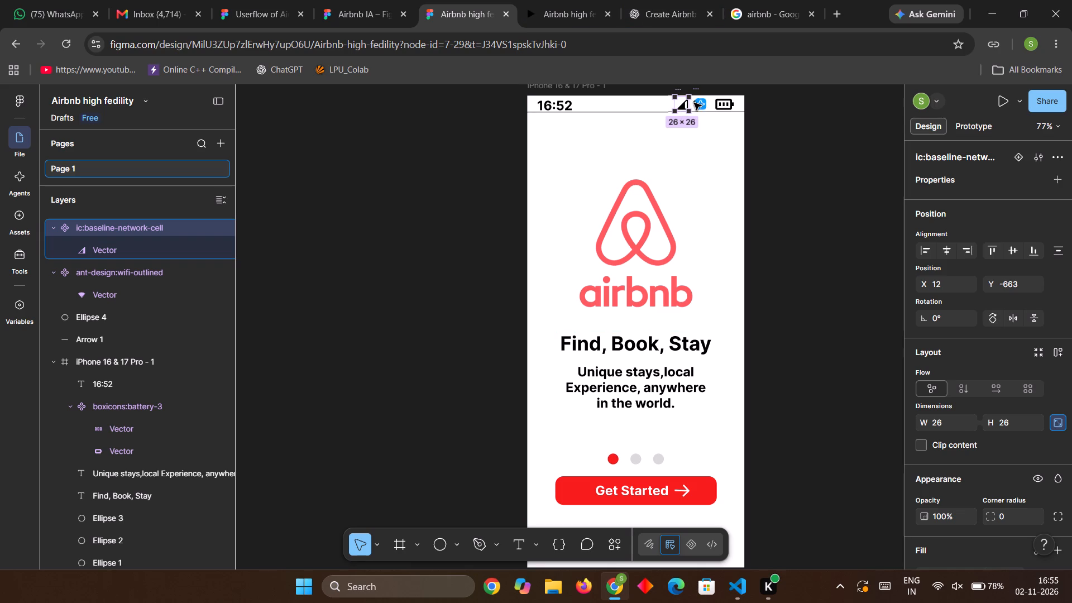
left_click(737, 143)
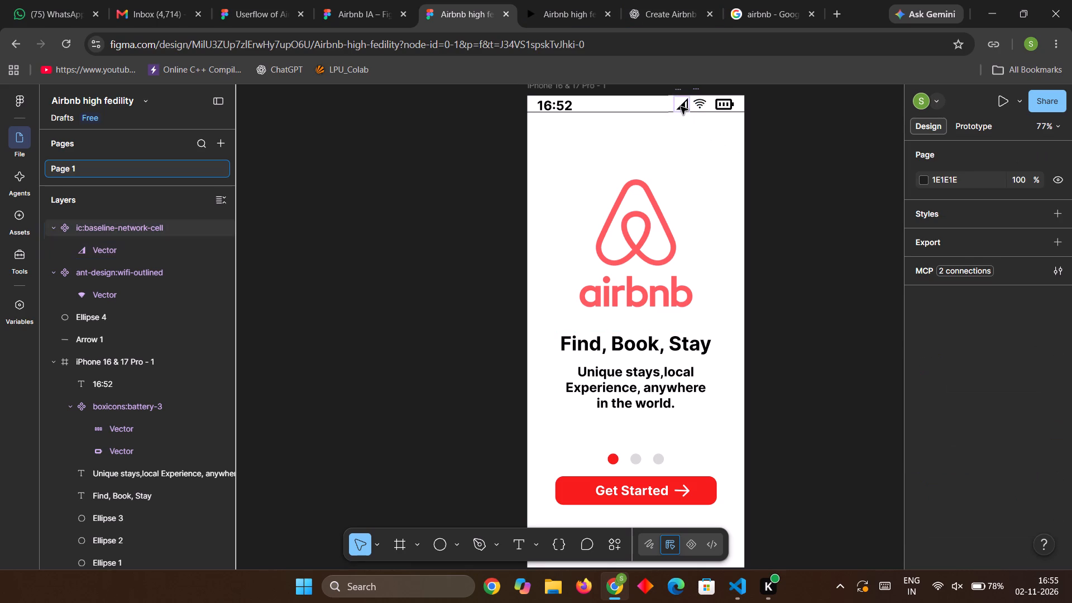
Group the vectors inside the network and Wi-Fi icons four times, wrap them in frames, and check the prototype preview.
left_click(681, 107)
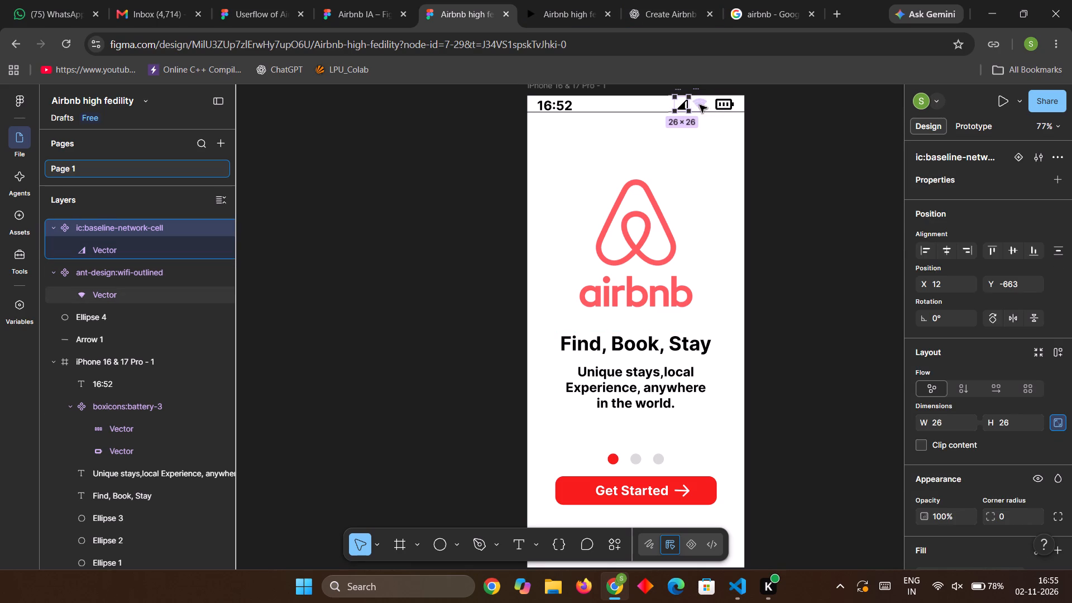
left_click(700, 105, "ctrl")
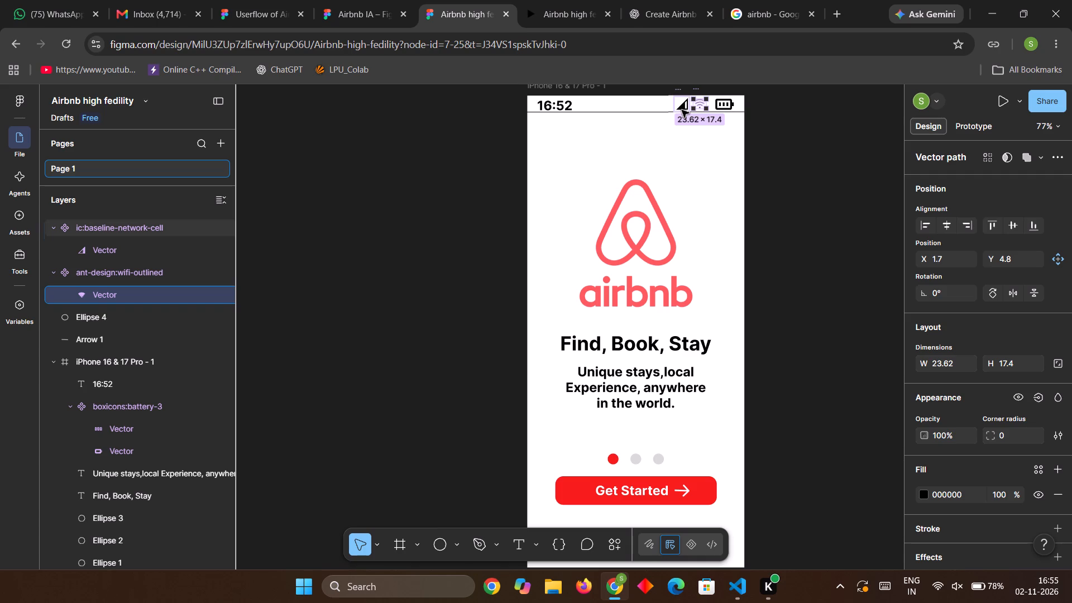
left_click(682, 110, "ctrl+shift")
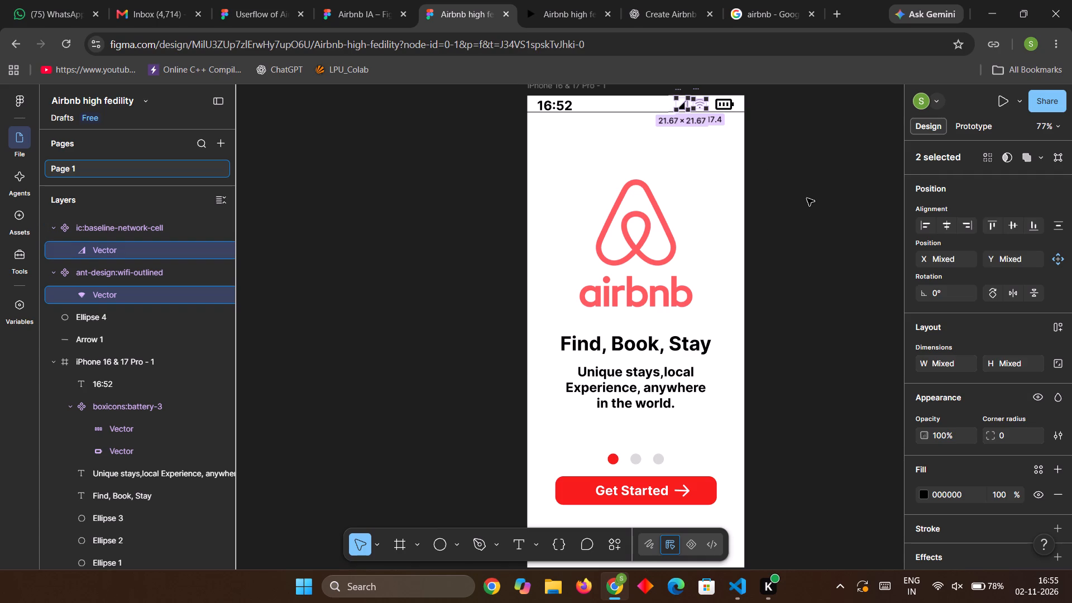
key("ctrl+g")
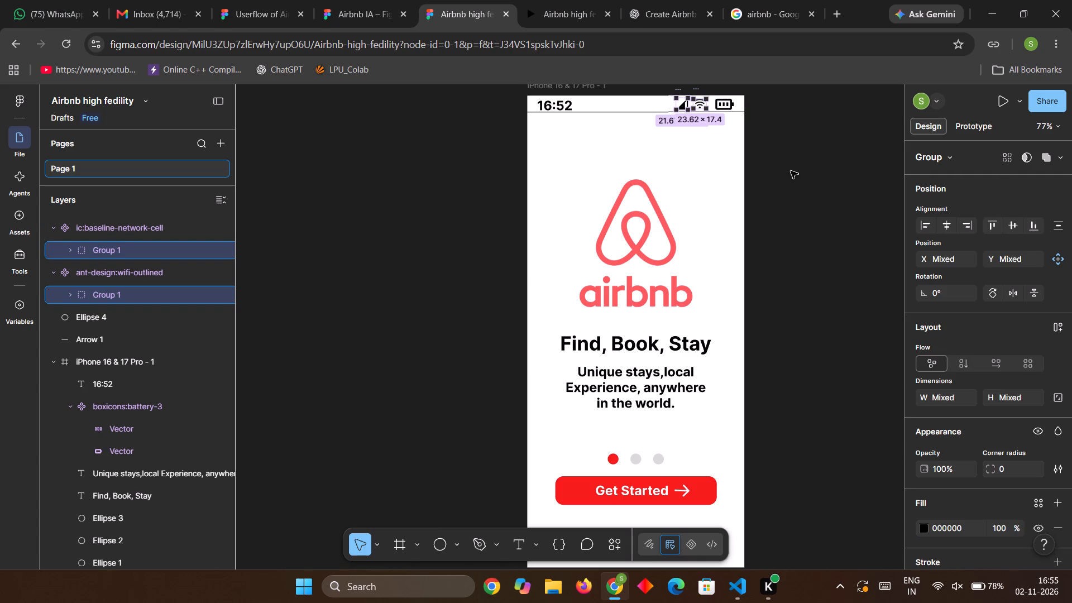
key("ctrl+g")
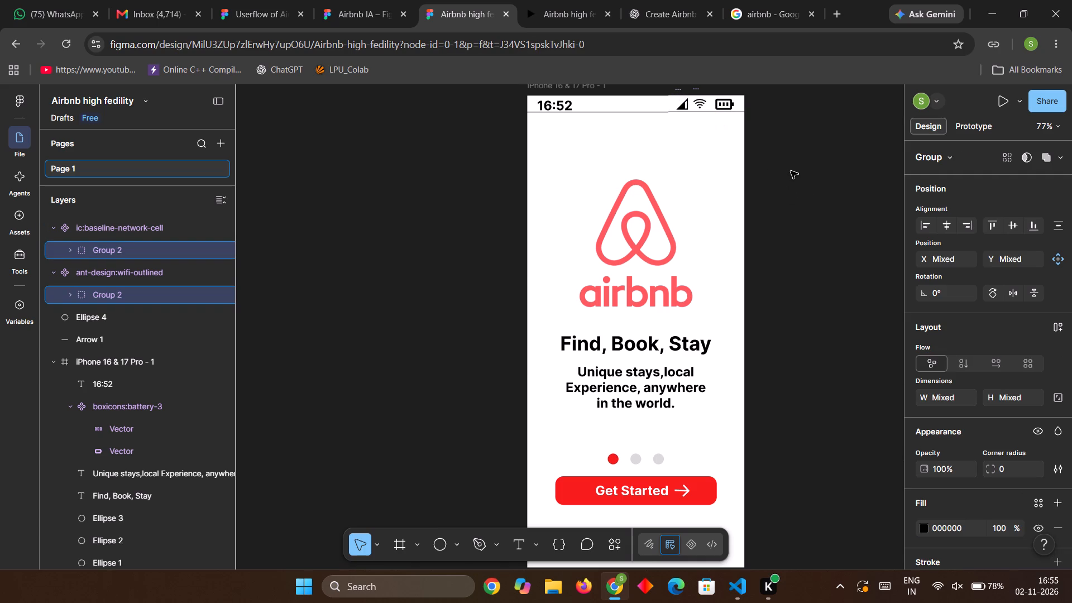
key("ctrl+g")
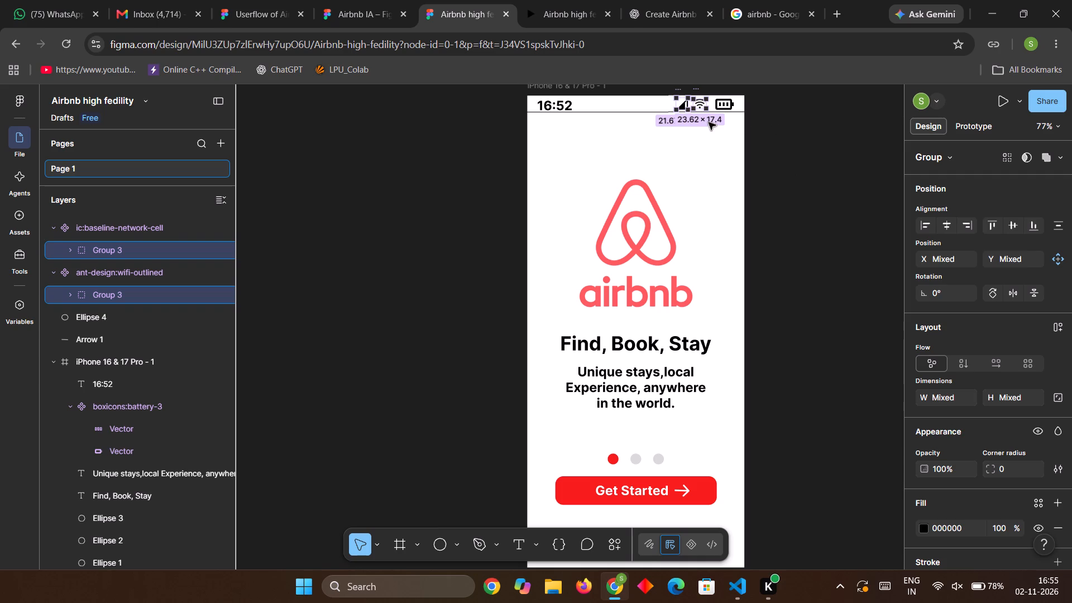
key("ctrl+g")
key("ctrl+alt+g")
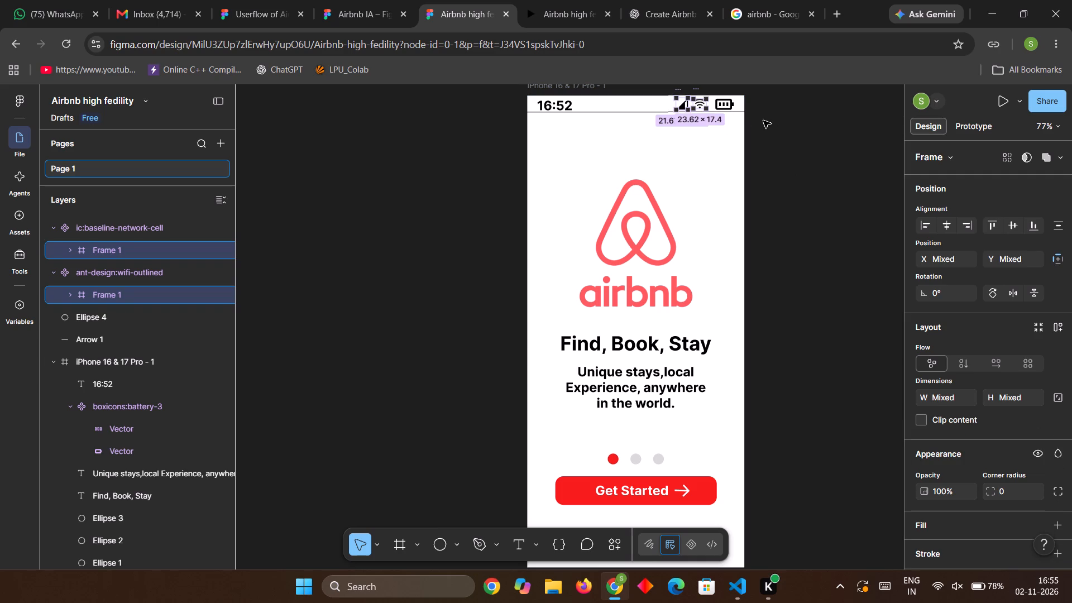
left_click(805, 136)
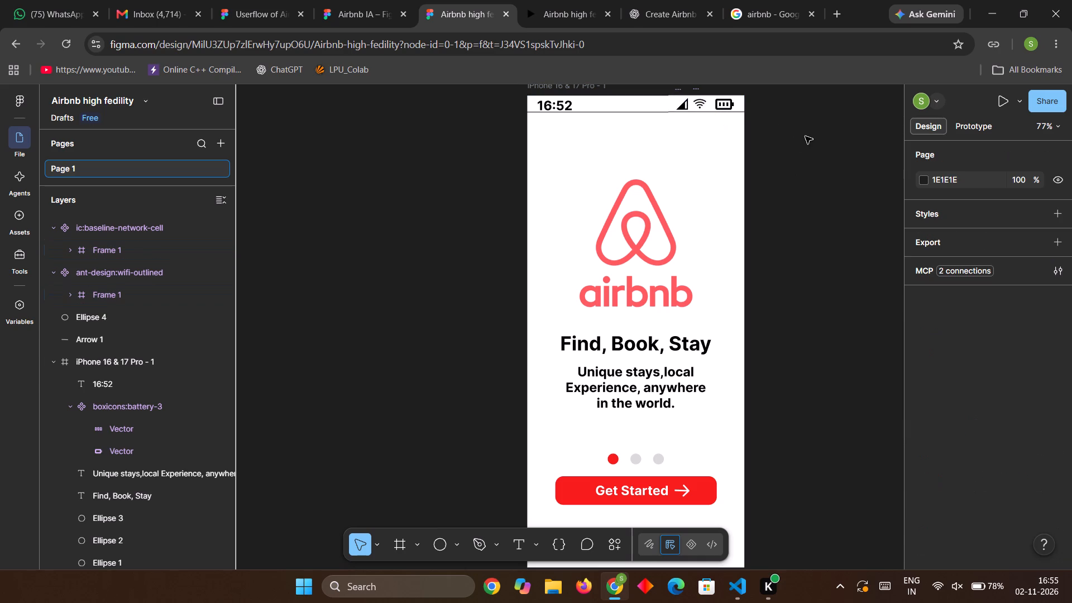
left_click(577, 0)
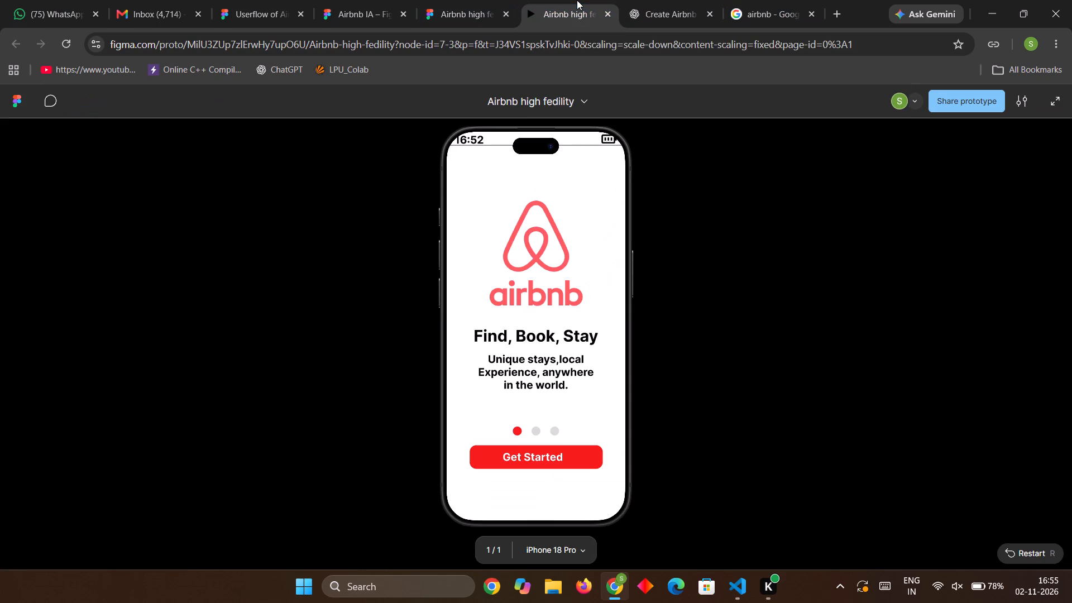
left_click(412, 5)
left_click(470, 4)
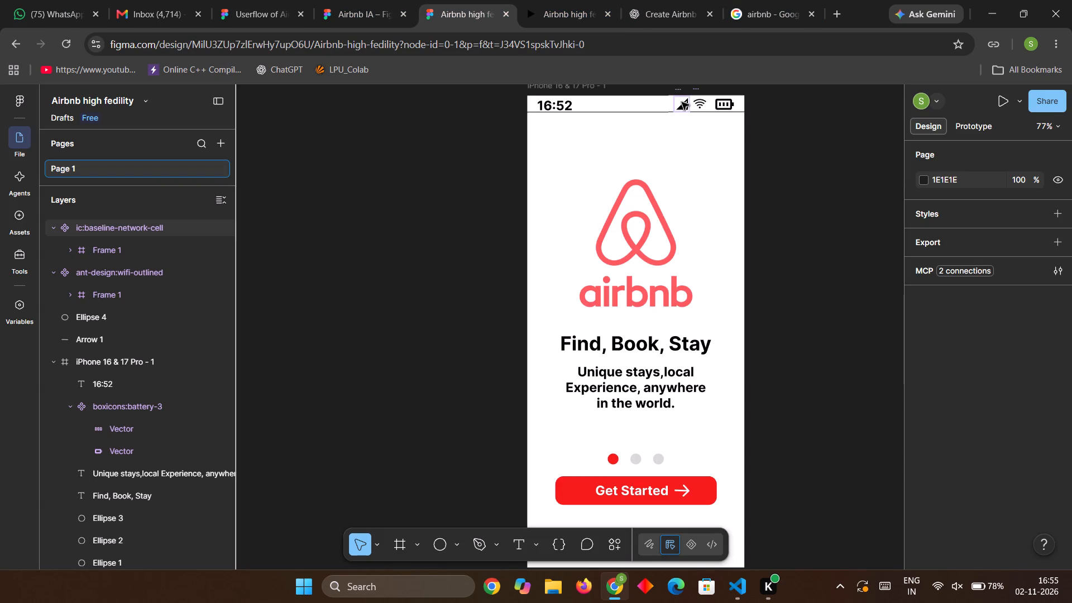
Move the Wi-Fi and network signal icons out of the phone frame, placing them side by side on the empty canvas.
left_click_drag(681, 109, 680, 125)
left_click_drag(700, 106, 697, 110)
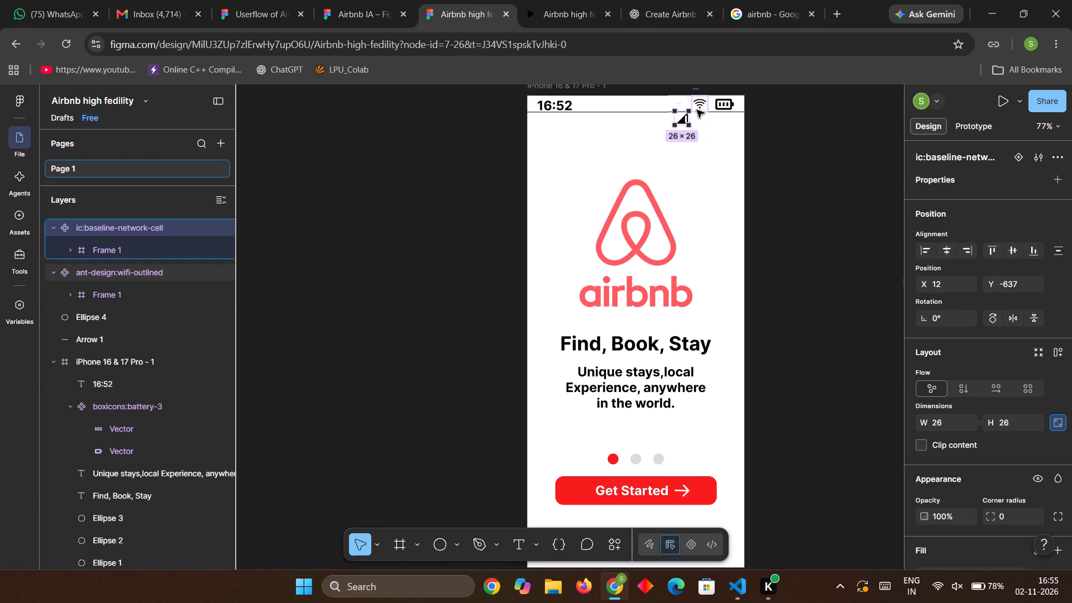
left_click_drag(697, 110, 444, 192)
left_click_drag(681, 122, 659, 141)
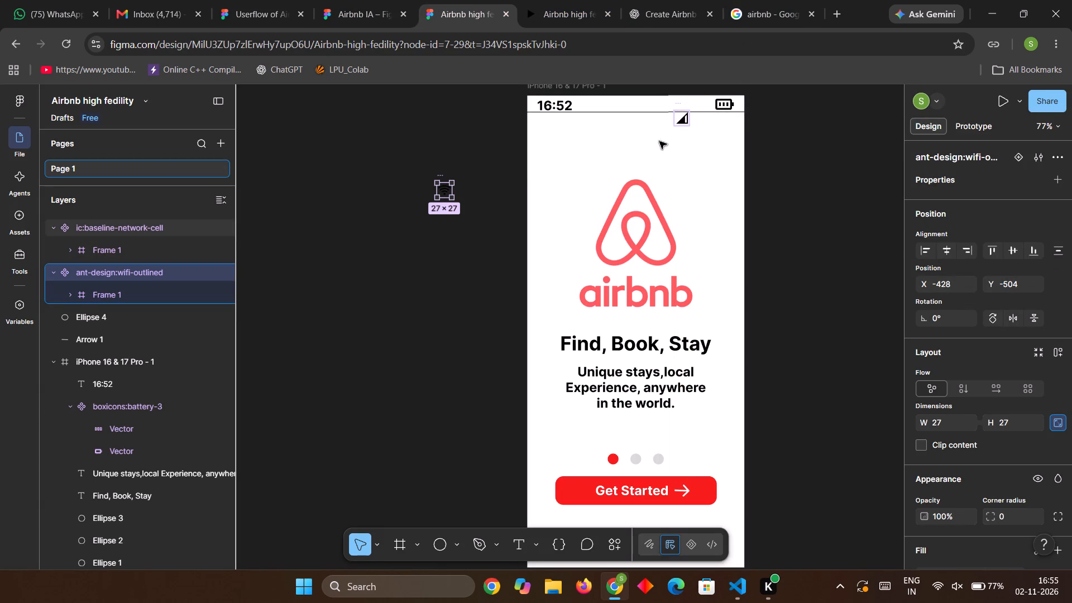
left_click_drag(659, 141, 423, 193)
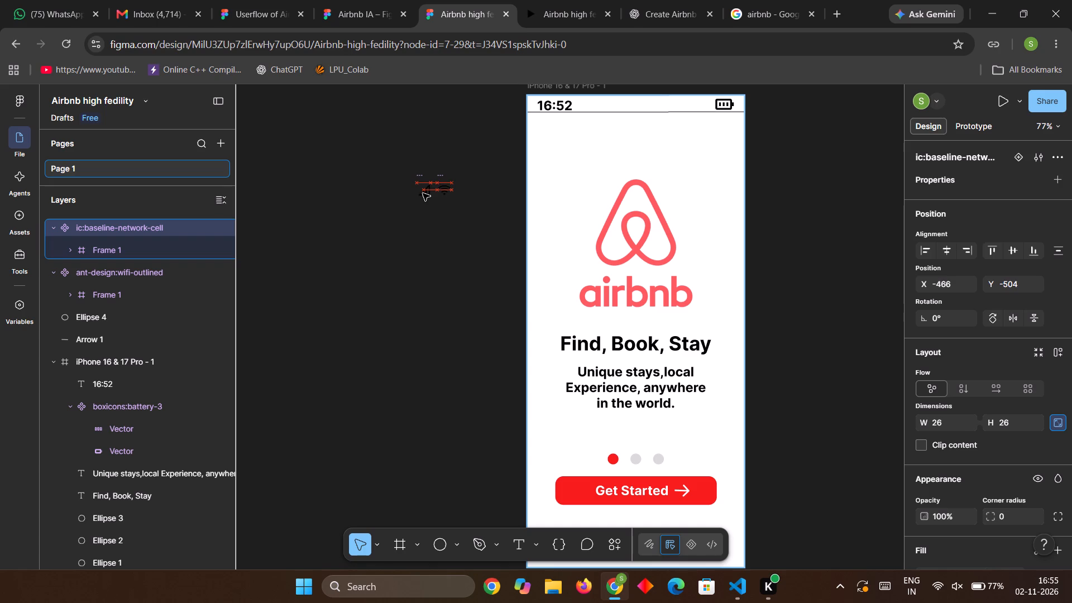
left_click_drag(423, 193, 427, 194)
key("Left")
key("Left")
key("Left")
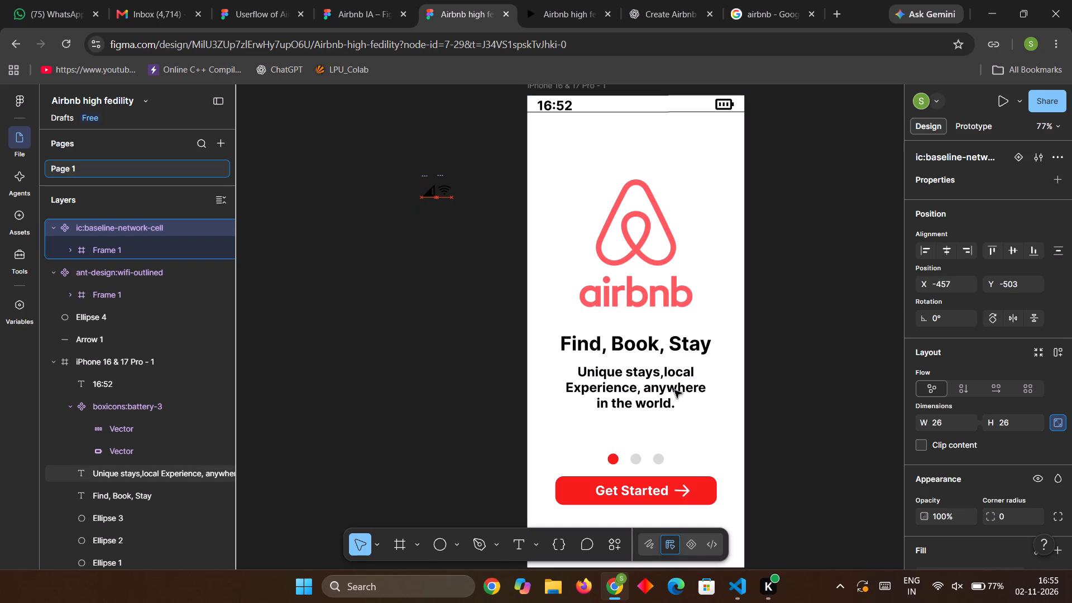
key("Up")
left_click(461, 256)
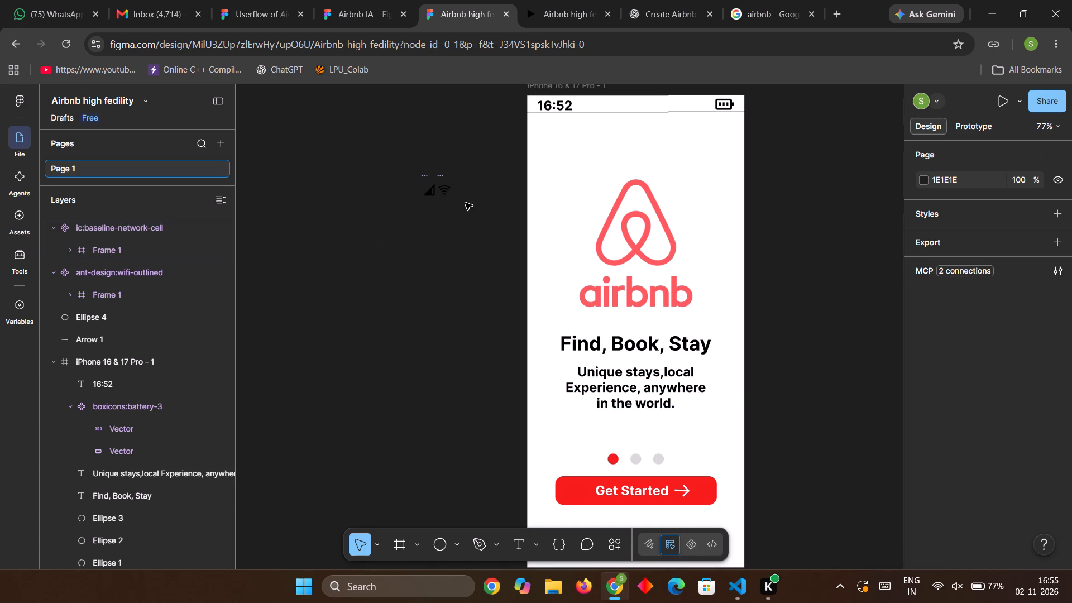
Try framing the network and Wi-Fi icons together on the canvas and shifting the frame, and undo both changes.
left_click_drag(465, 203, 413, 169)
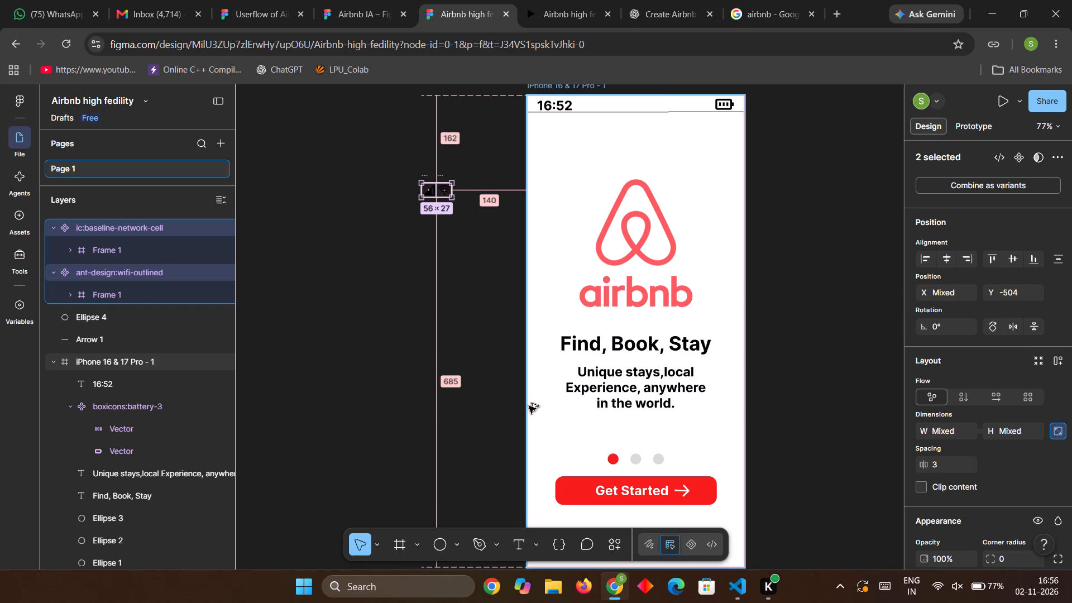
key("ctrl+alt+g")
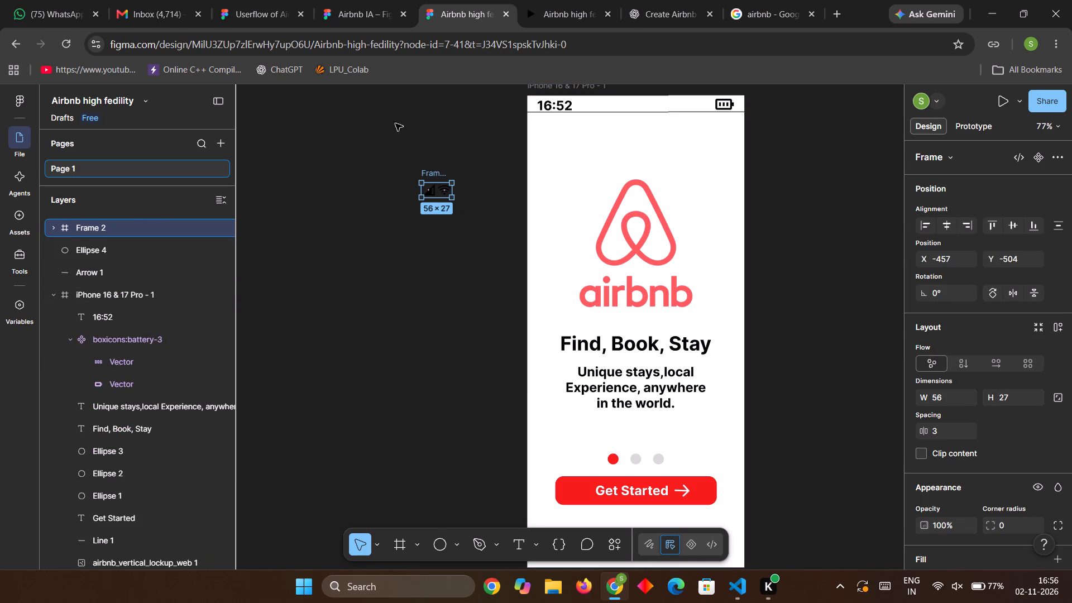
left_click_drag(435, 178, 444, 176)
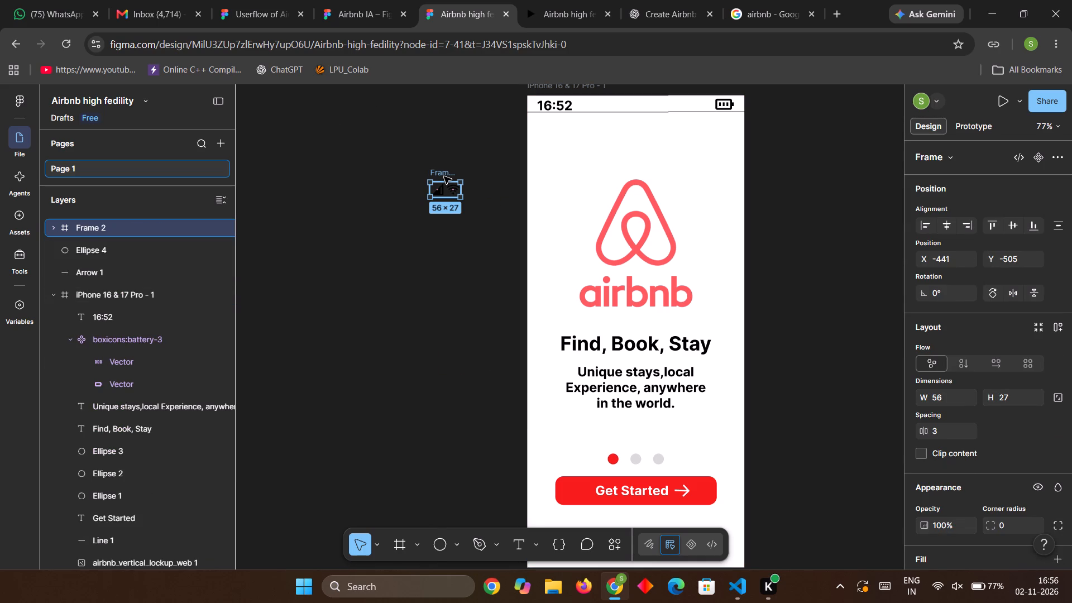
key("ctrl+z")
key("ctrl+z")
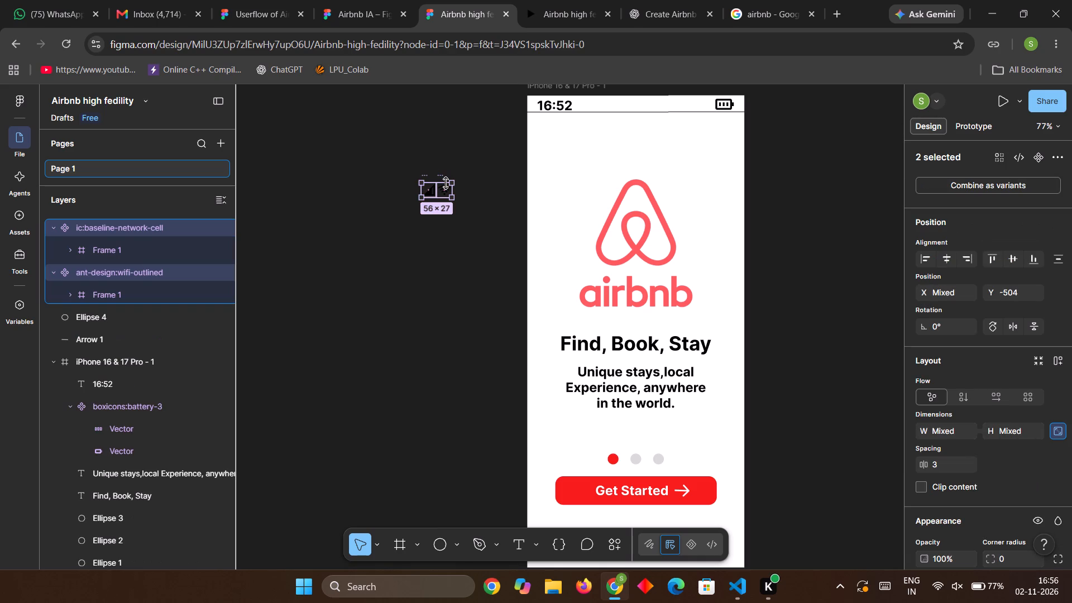
Group the network and Wi-Fi icons, place the group beside the status bar's battery at X 285, Y 3, and check the preview.
key("alt+g")
key("ctrl+g")
key("ctrl+g")
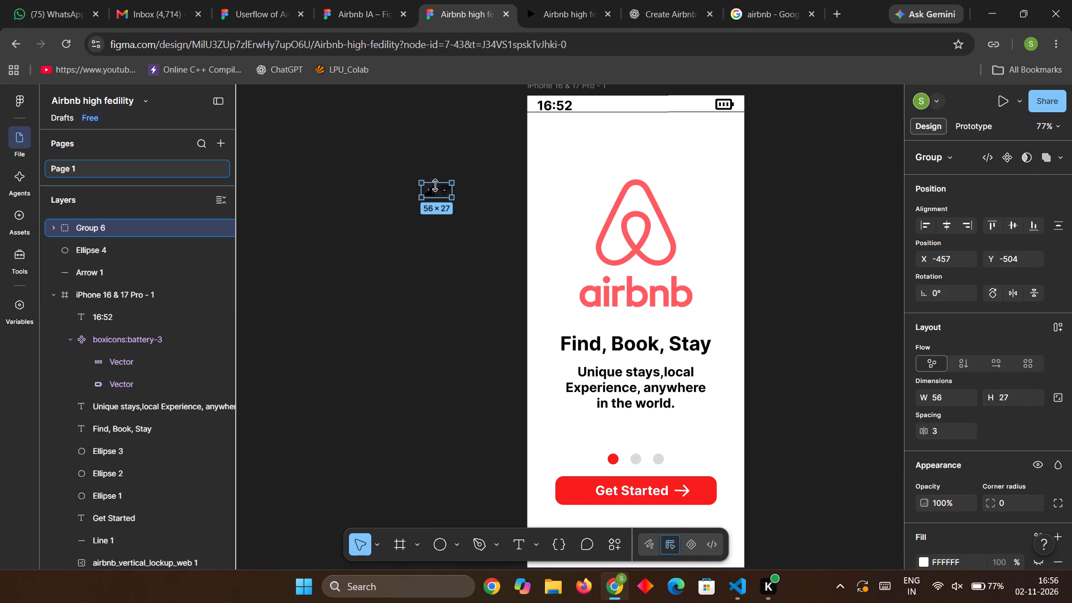
left_click_drag(435, 191, 587, 245)
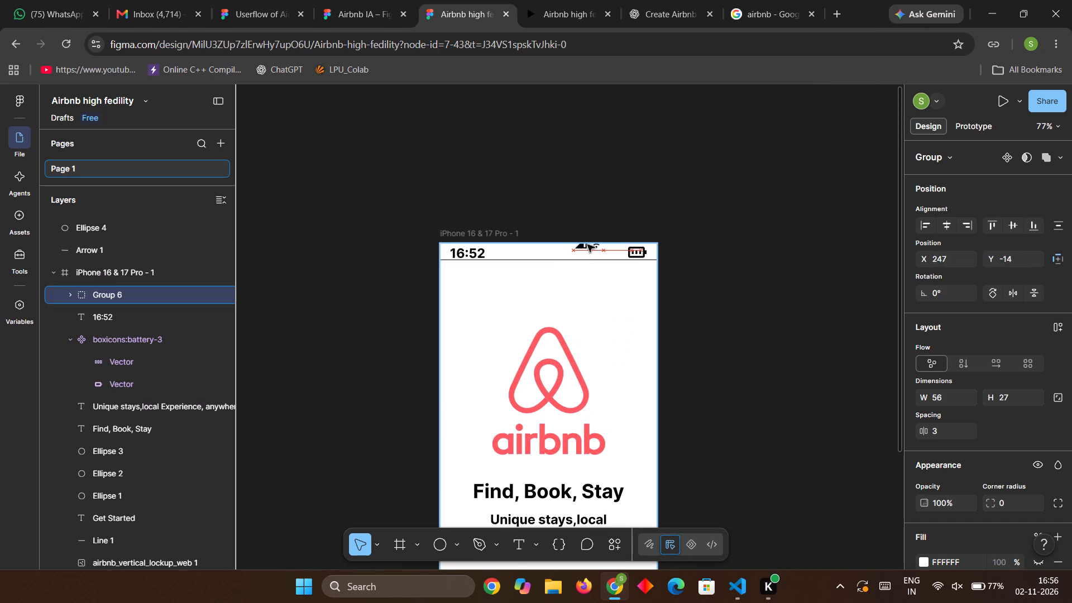
left_click_drag(587, 245, 607, 253)
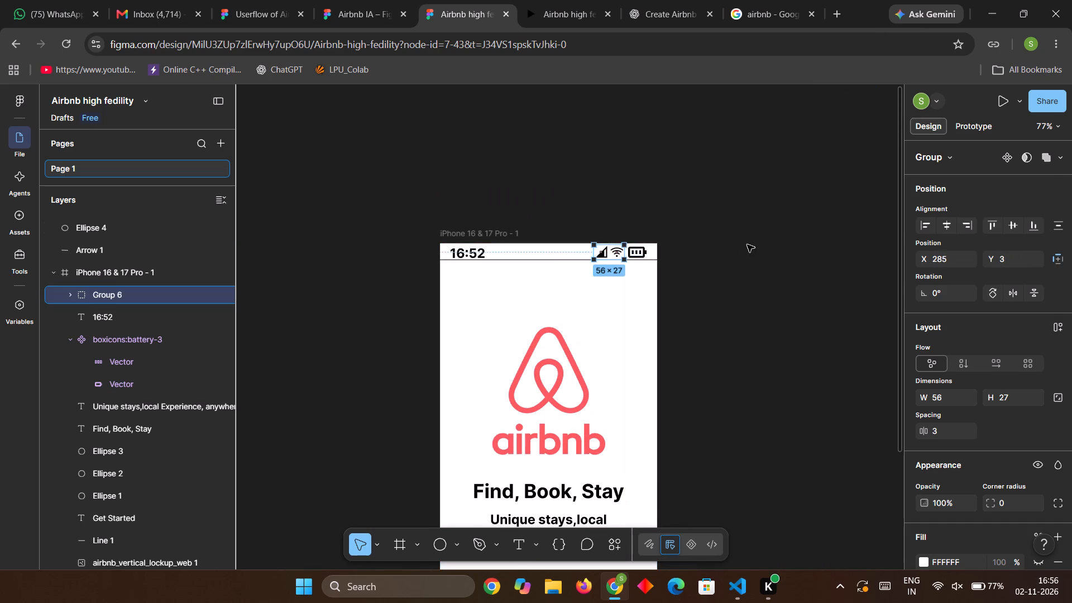
left_click(747, 245)
left_click(573, 0)
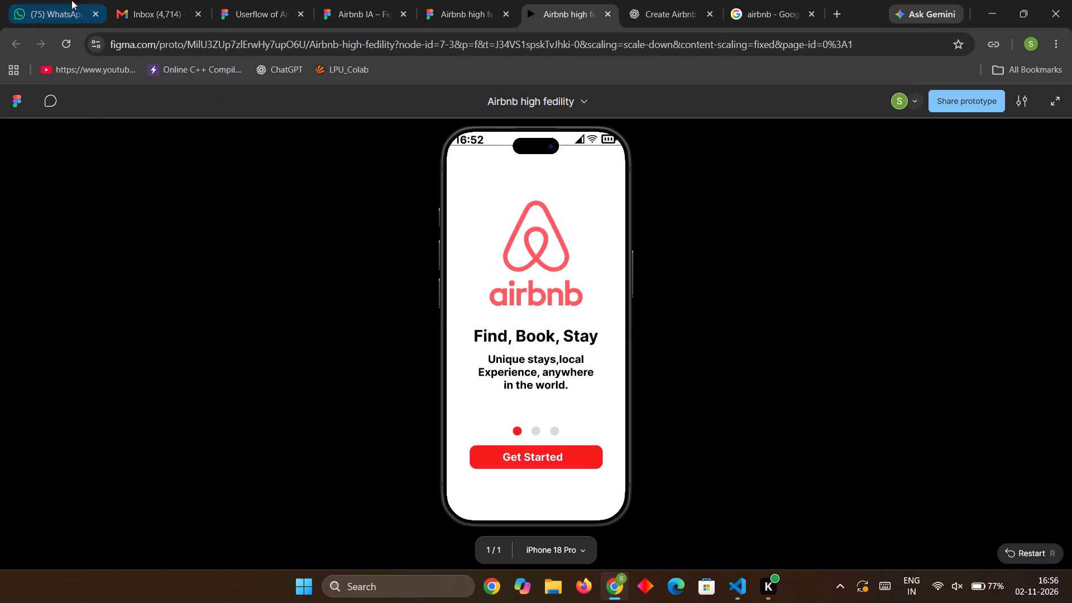
left_click(480, 0)
Nudge the status bar's 16:52 clock to X 30, Y 3, checking its placement in the prototype preview.
left_click(475, 255)
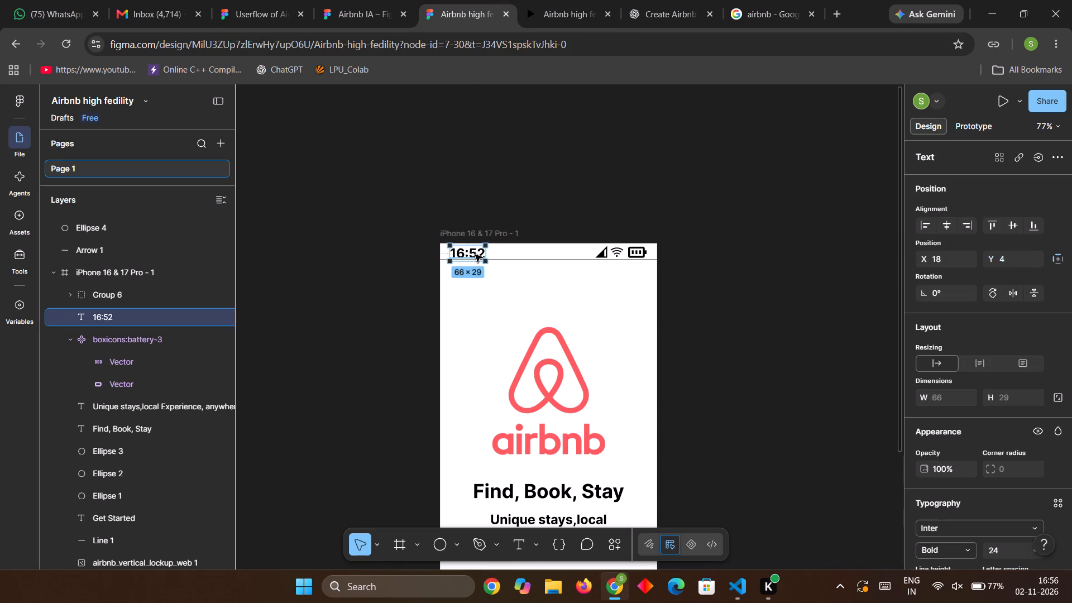
key("Right")
key("Right")
key("Up")
key("Right")
key("Right")
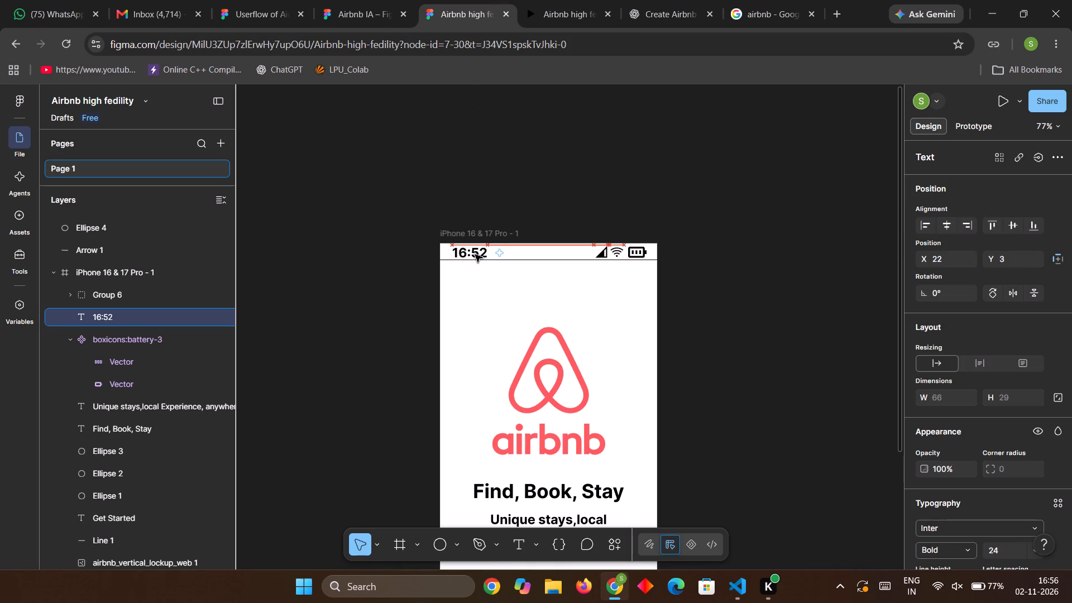
key("Right")
left_click(551, 0)
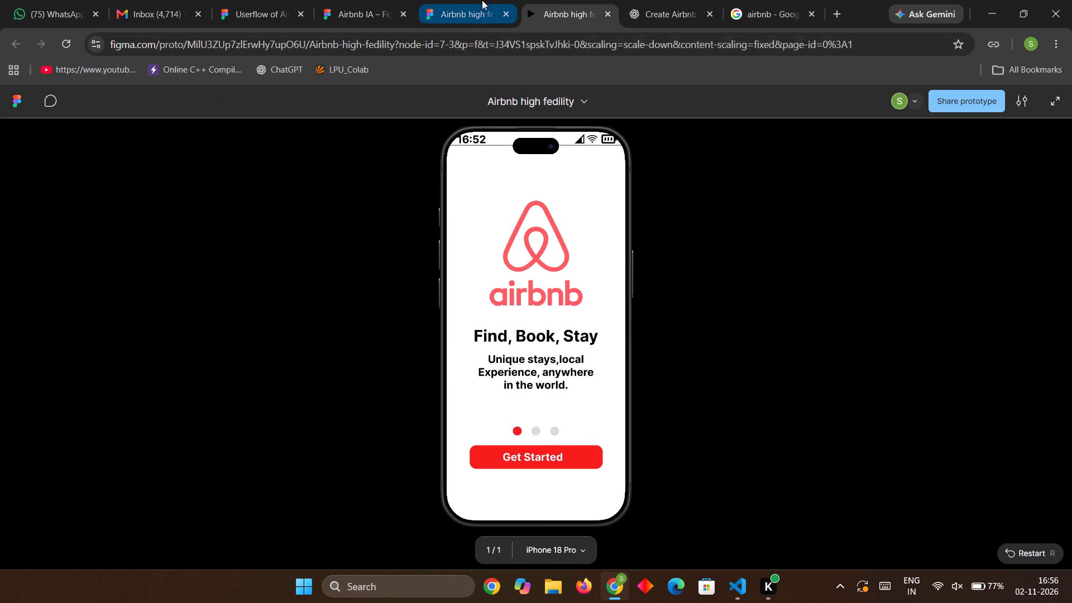
left_click(466, 0)
key("Right")
key("Right")
key("Right")
left_click(560, 0)
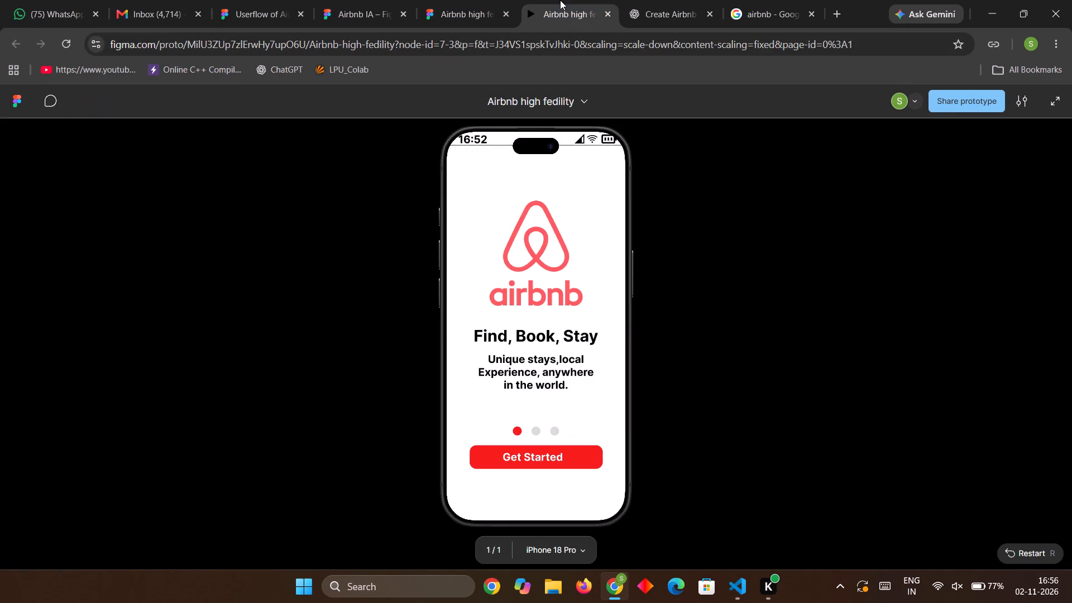
left_click(488, 0)
key("Right")
key("Right")
key("Right")
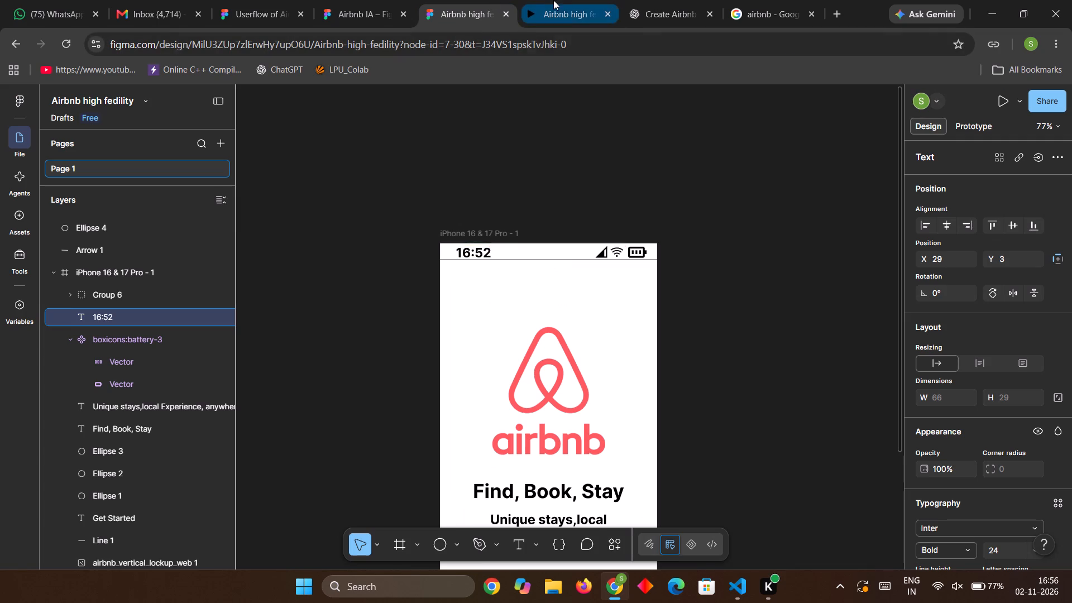
left_click(553, 0)
key("Right")
left_click(470, 0)
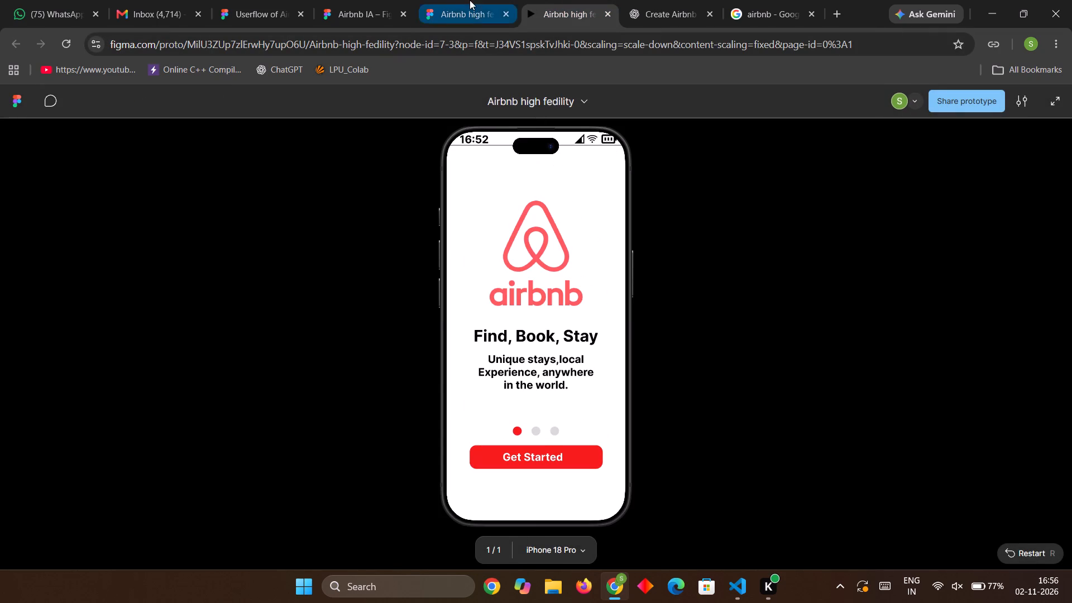
key("Right")
left_click(551, 0)
left_click(575, 10)
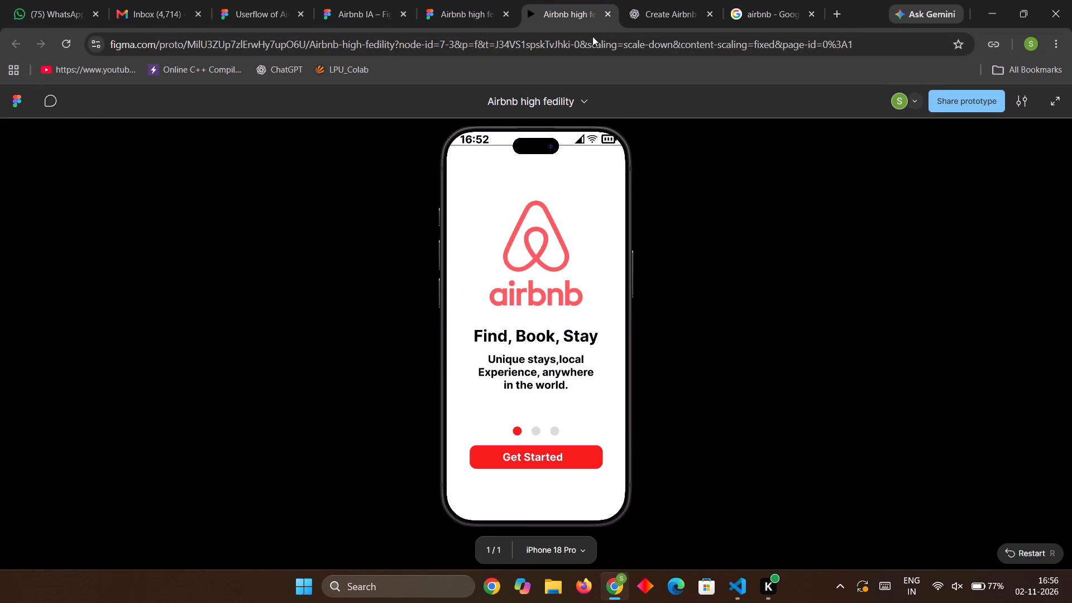
left_click(444, 0)
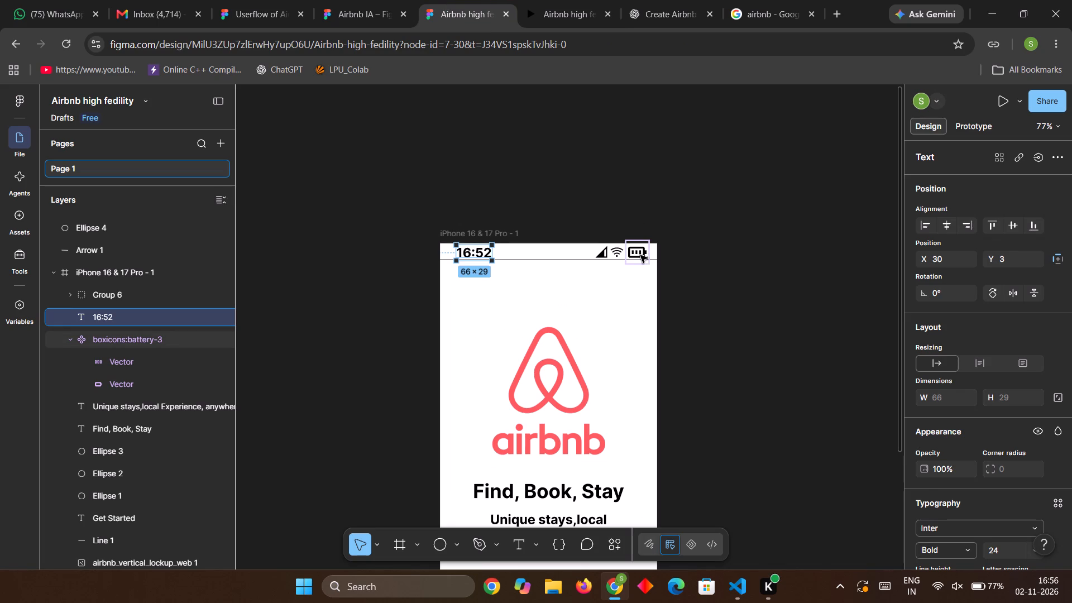
Nudge the status bar's battery icon one pixel left and check the prototype preview.
left_click(640, 254)
key("Left")
left_click_drag(745, 233, 744, 204)
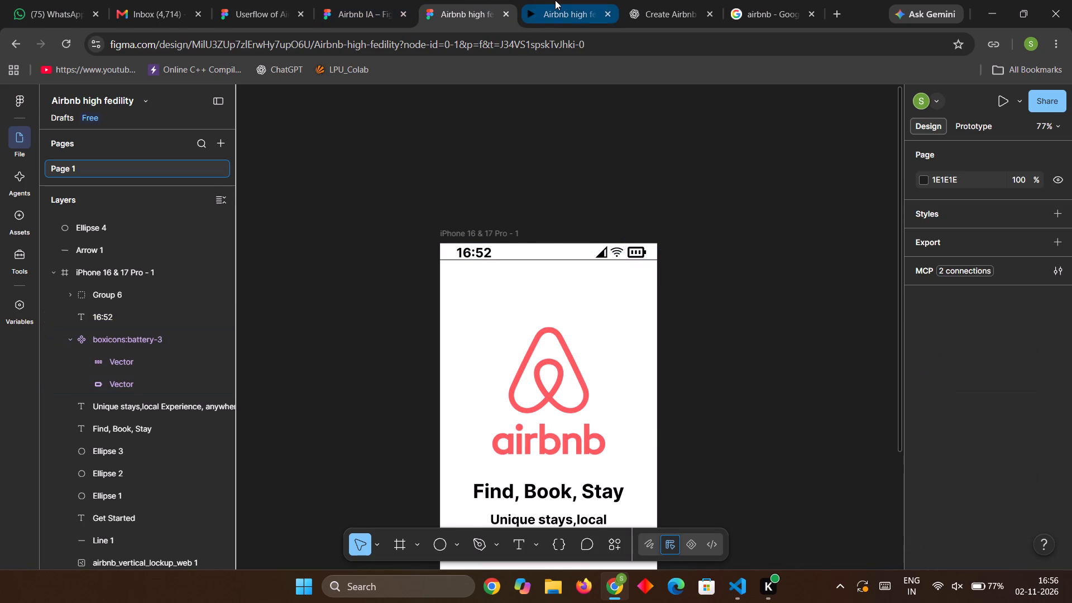
left_click(555, 0)
left_click(473, 0)
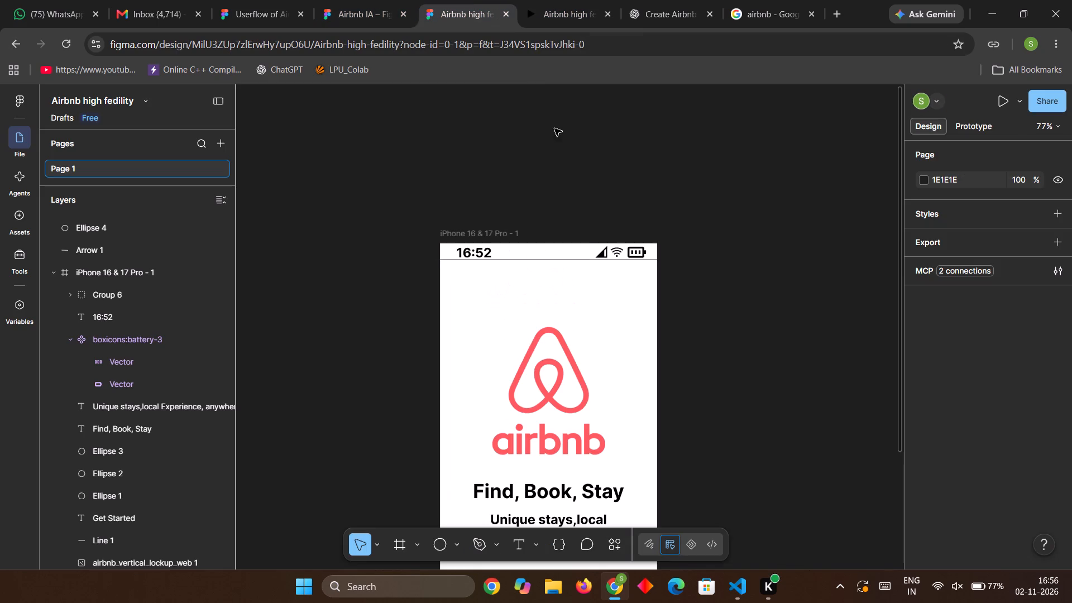
Move the grouped network and Wi-Fi icons left to X 282, keeping Y at 3.
left_click(617, 252)
key("Left")
key("Left")
key("Left")
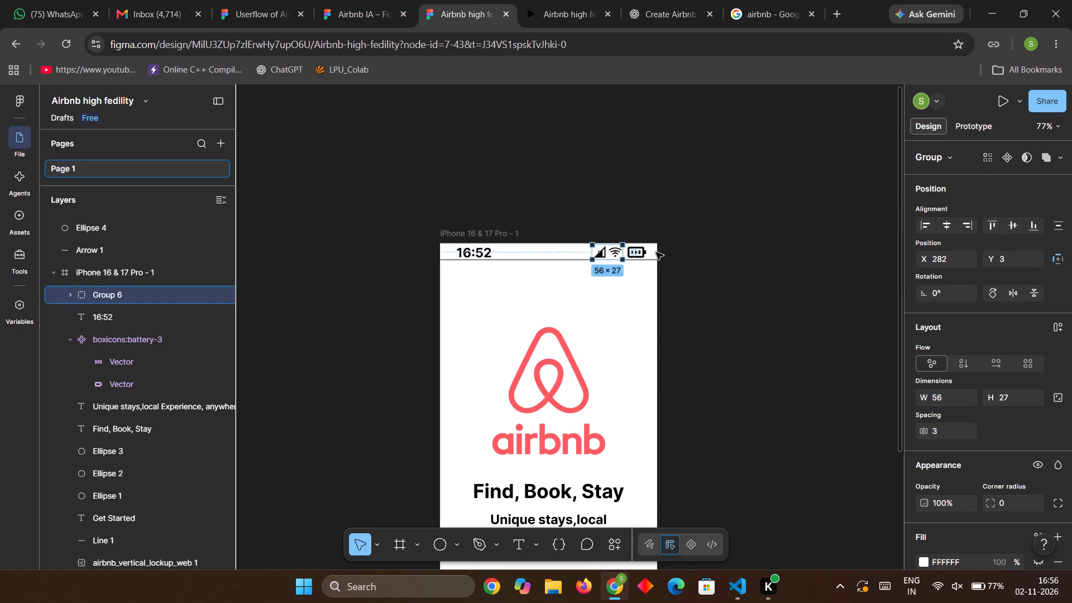
left_click(687, 289)
Move the battery icon left to X 342 and check the status bar in a reloaded prototype preview.
left_click(643, 262)
key("Left")
key("Left")
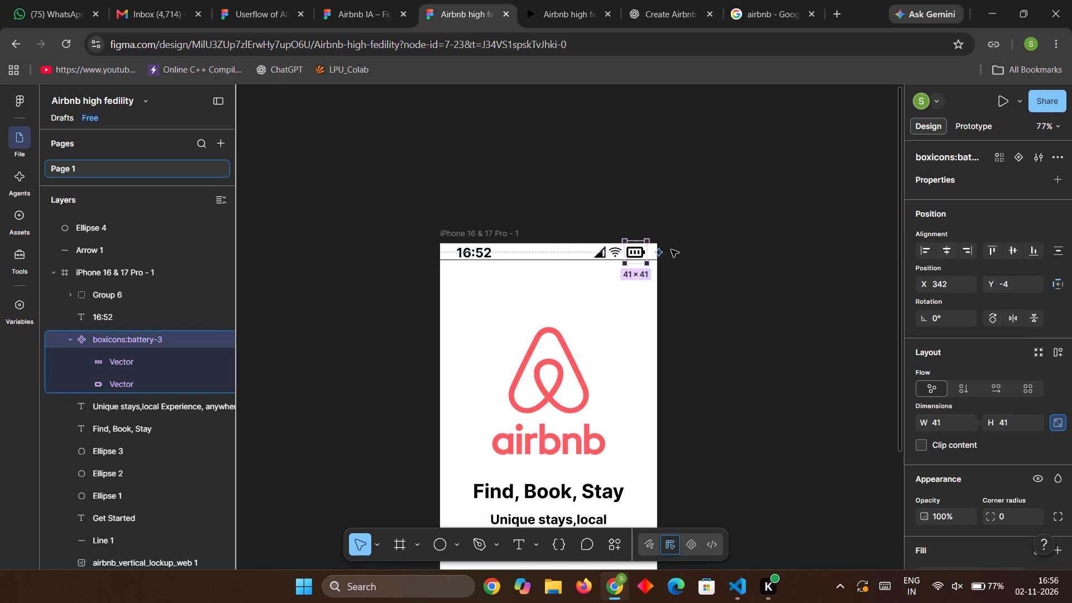
left_click(678, 242)
left_click(586, 0)
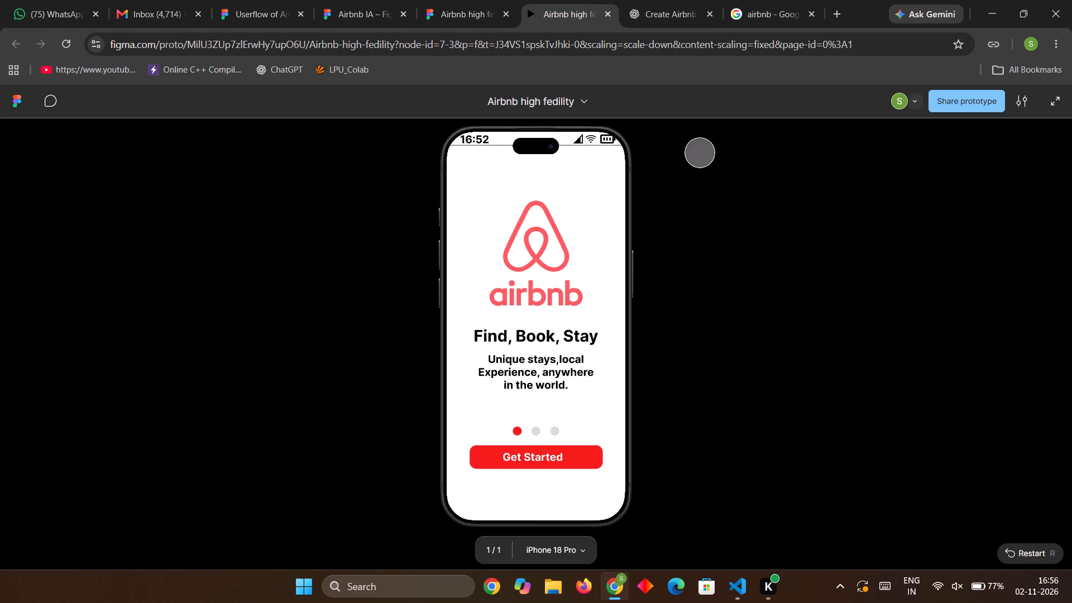
left_click(688, 164)
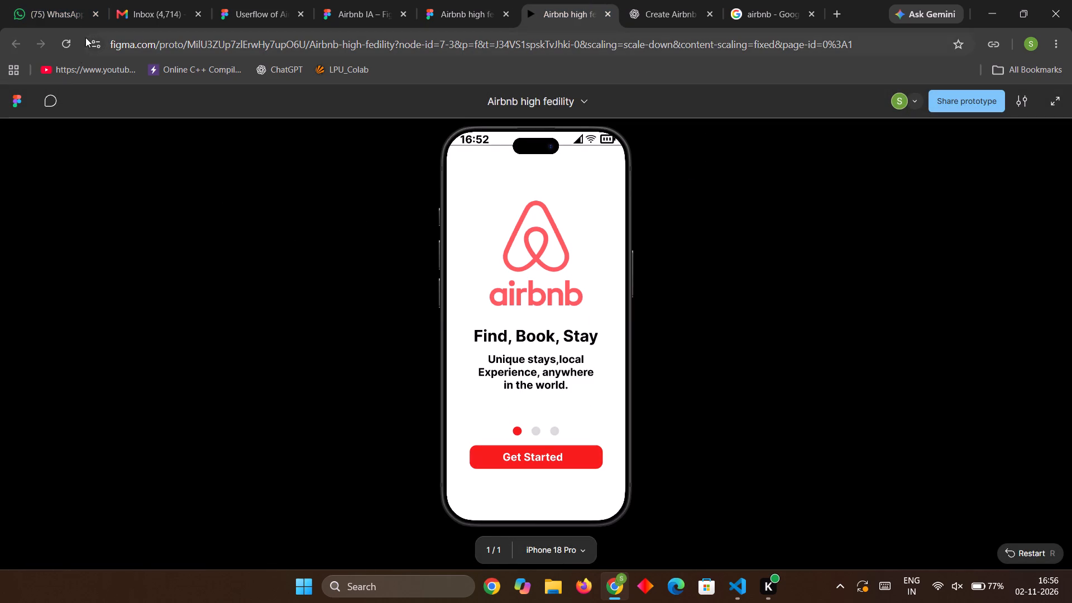
left_click(70, 39)
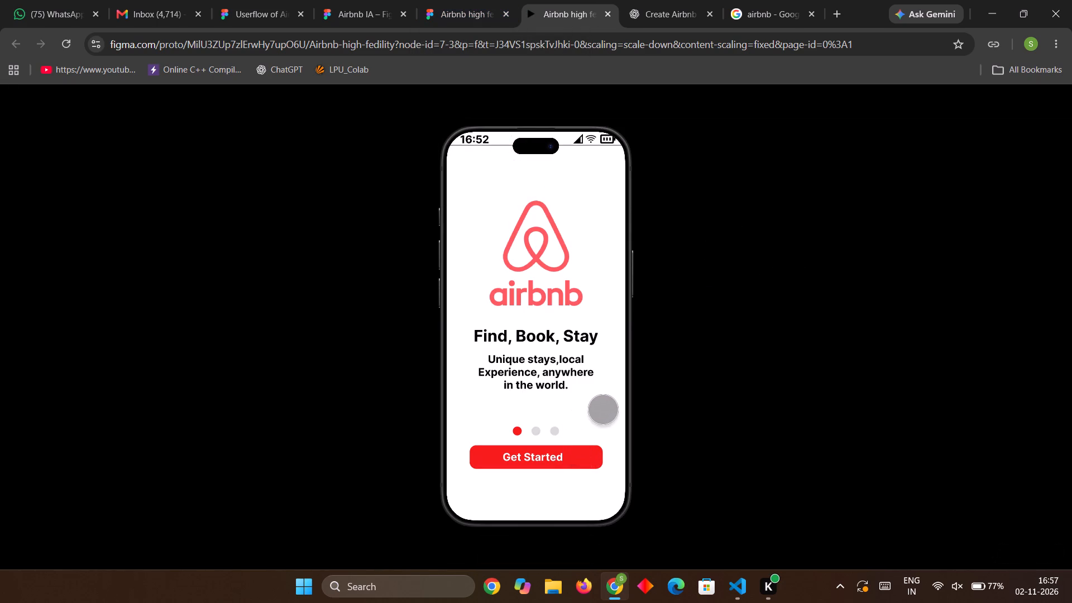
Set the height of the arrow on the Get Started button to 1.
left_click(453, 0)
scroll(813, 314, "down", 7)
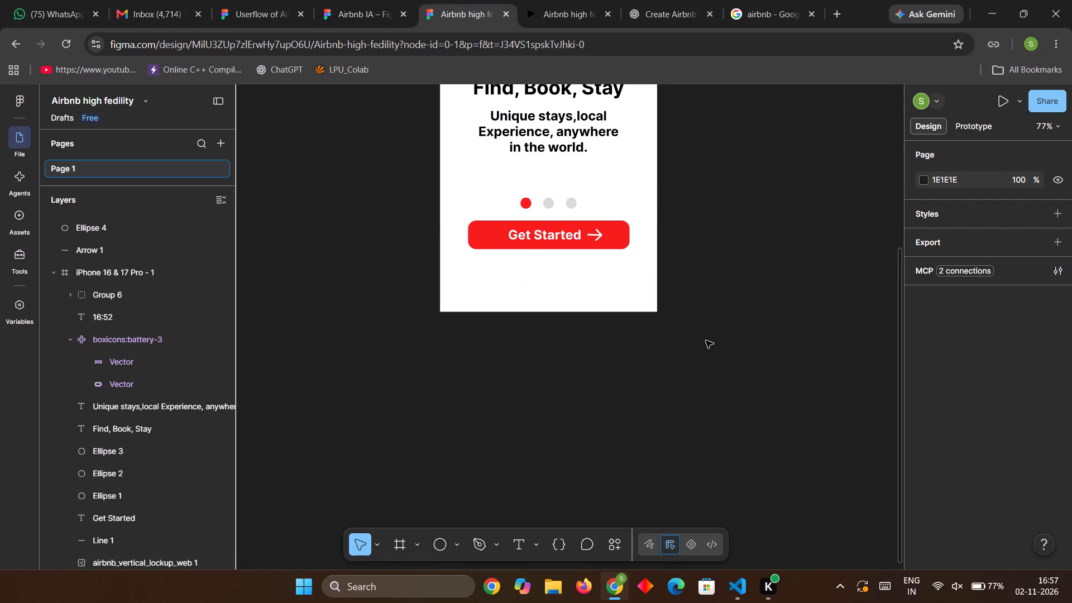
left_click(596, 234)
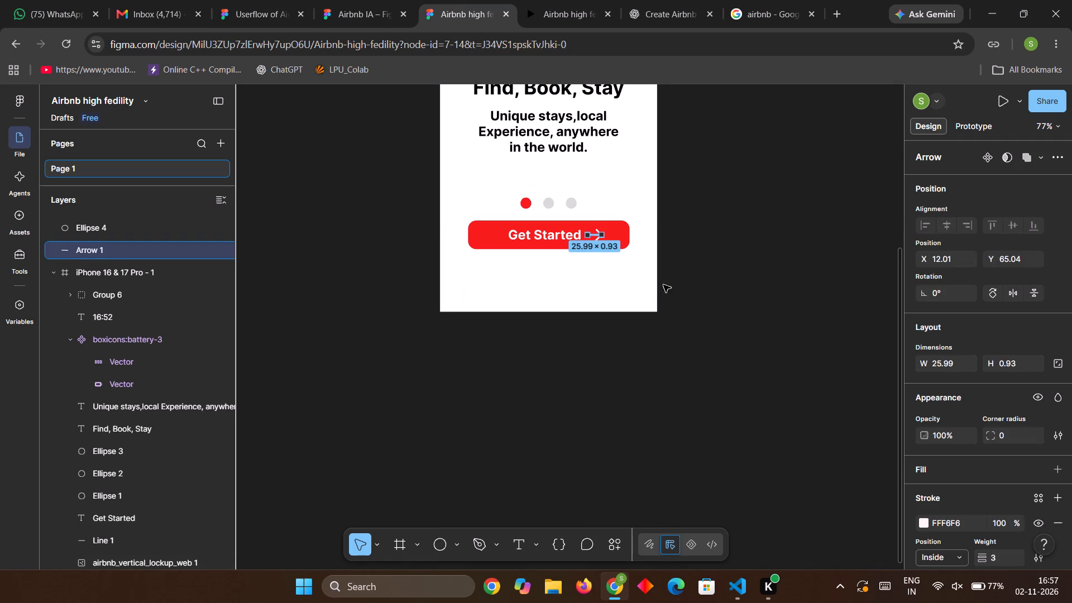
left_click(1020, 367)
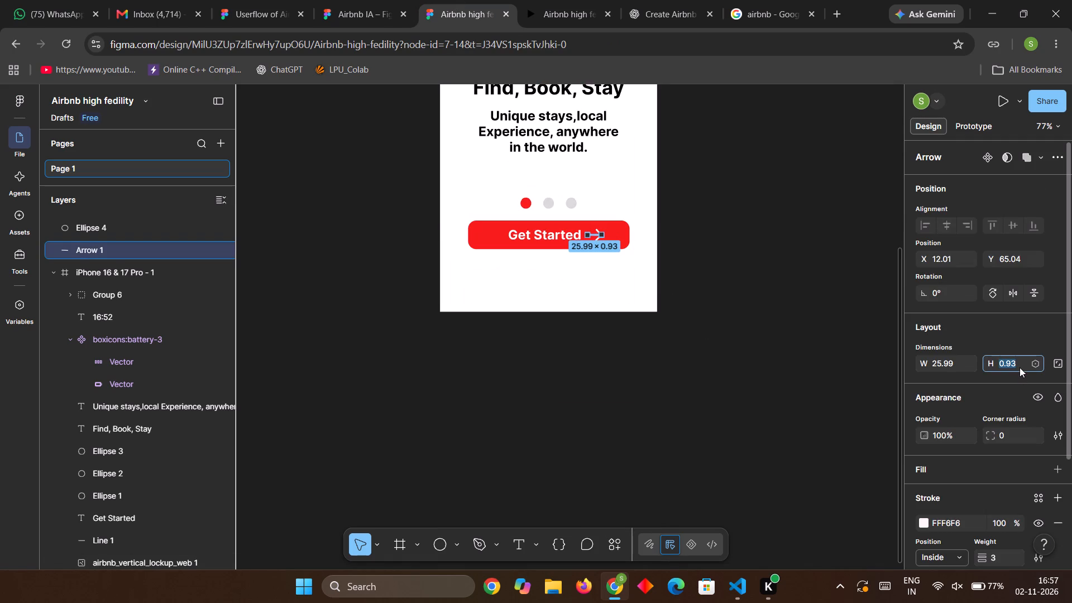
key("1")
key("Return")
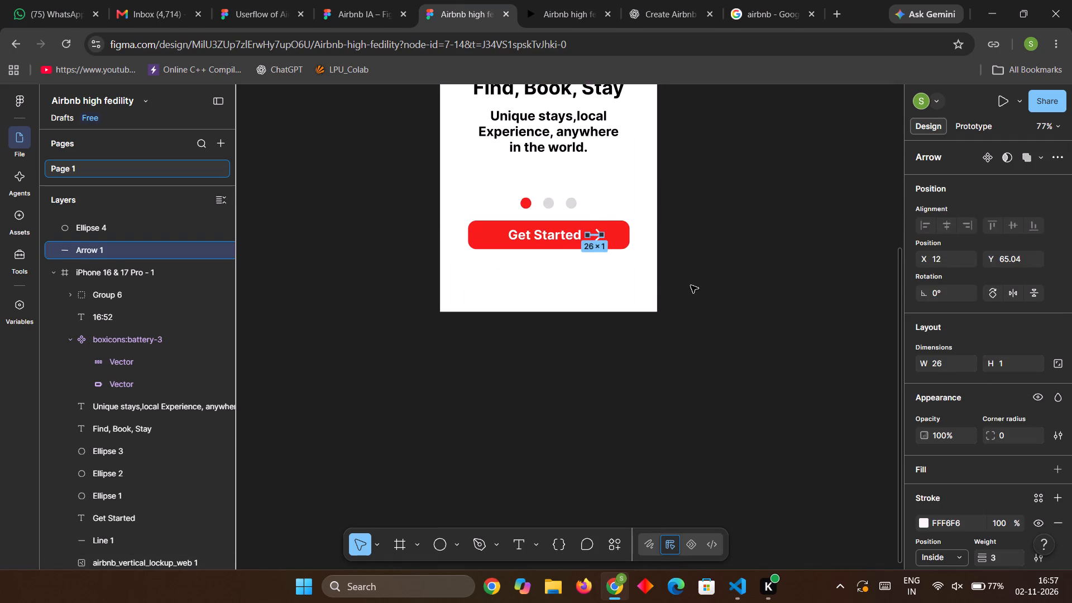
left_click(758, 259)
Set the width of the Get Started button's arrow to 20.
left_click(594, 234)
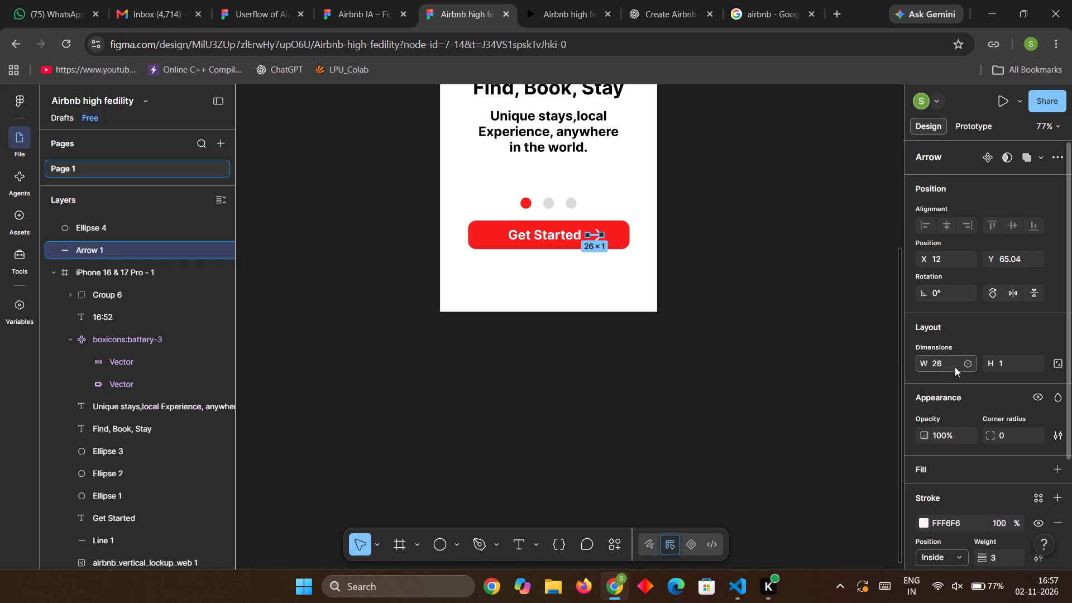
left_click(947, 362)
type("20")
key("Return")
left_click(862, 284)
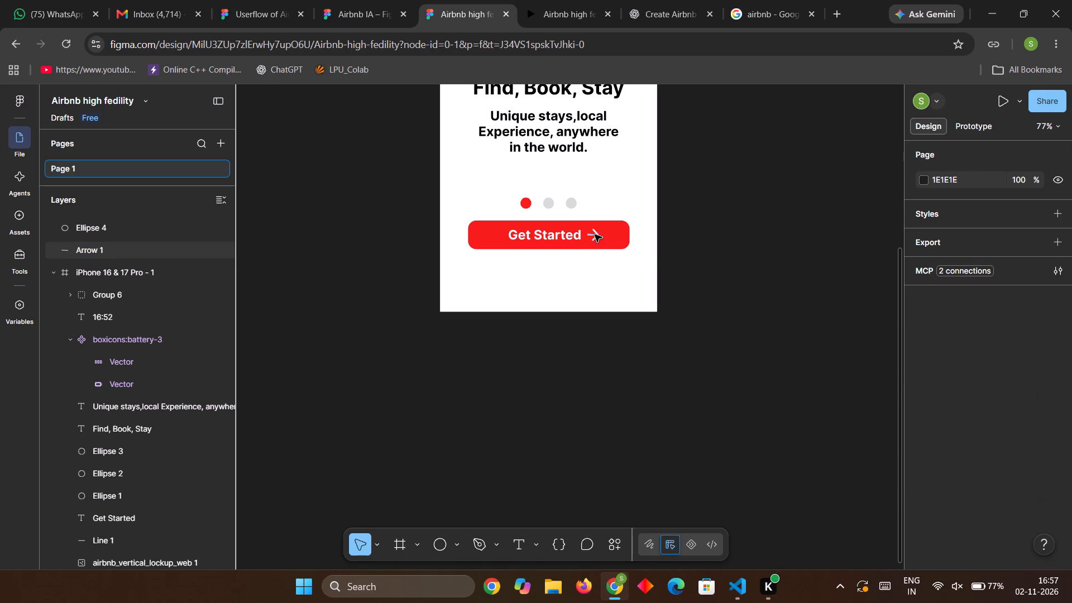
left_click(594, 234)
left_click_drag(751, 203, 752, 198)
Check the Get Started button in the prototype preview, then close the preview and launch it again.
left_click(586, 0)
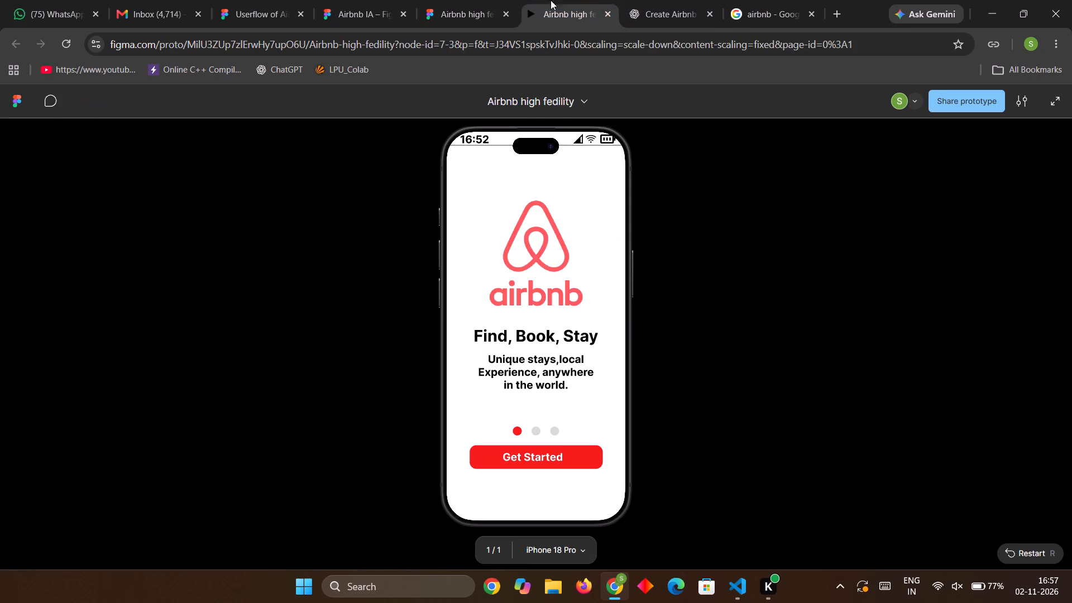
left_click(609, 13)
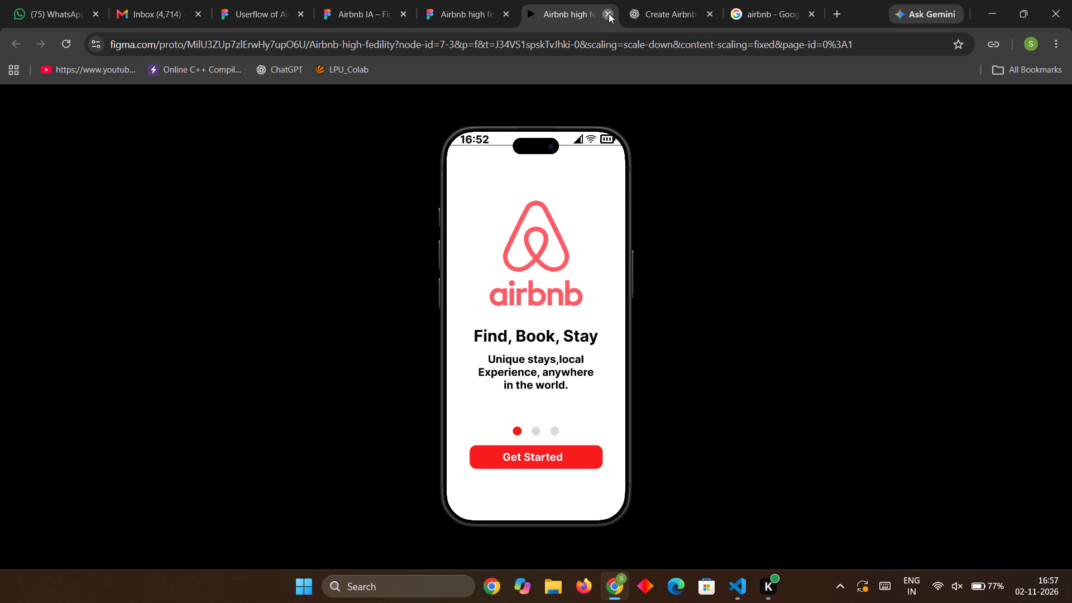
left_click(530, 0)
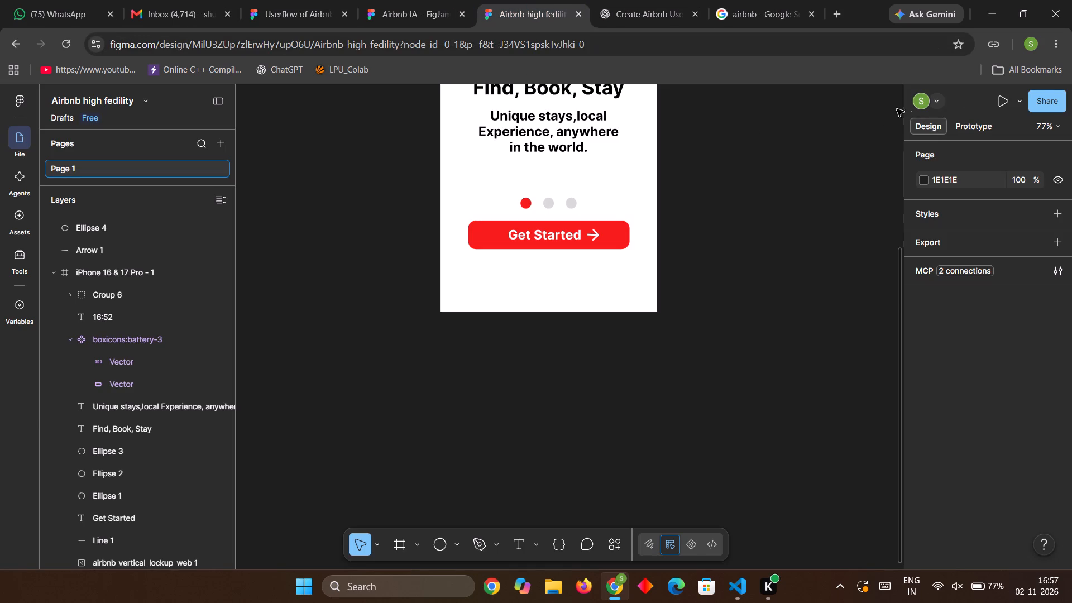
left_click(1006, 96)
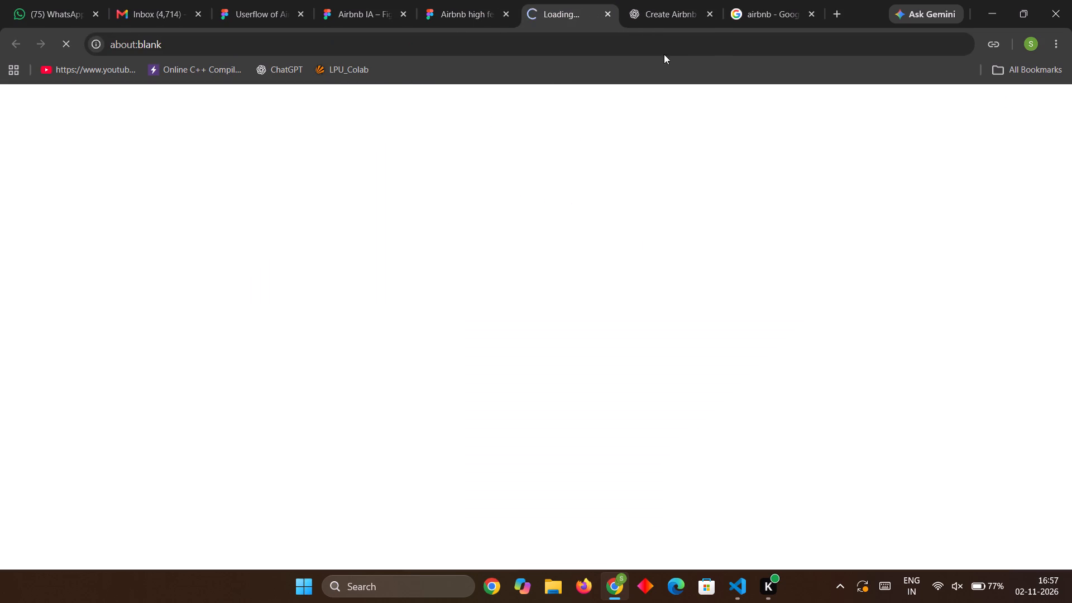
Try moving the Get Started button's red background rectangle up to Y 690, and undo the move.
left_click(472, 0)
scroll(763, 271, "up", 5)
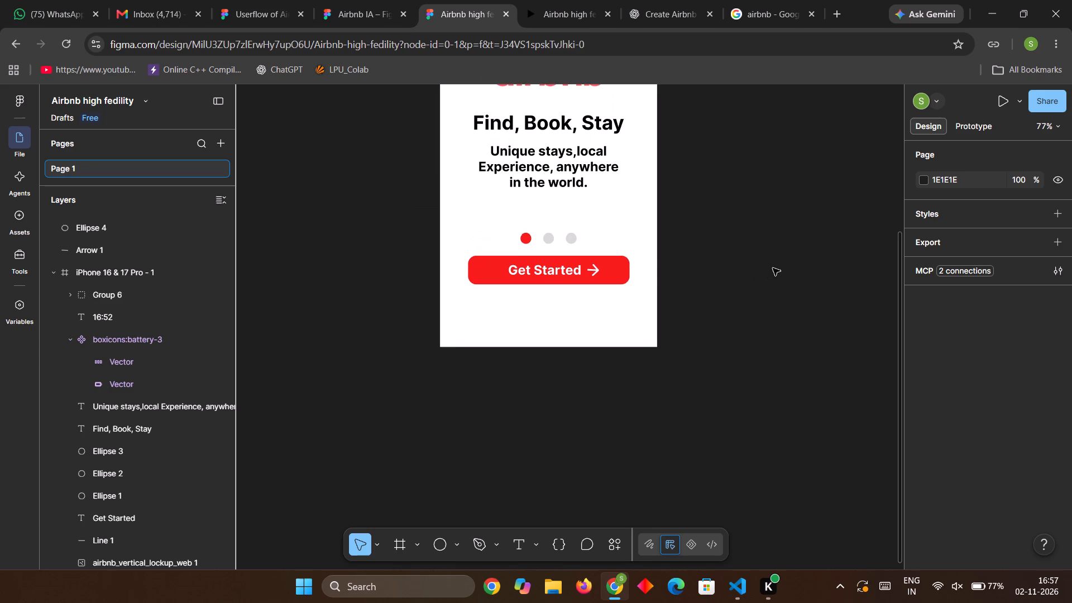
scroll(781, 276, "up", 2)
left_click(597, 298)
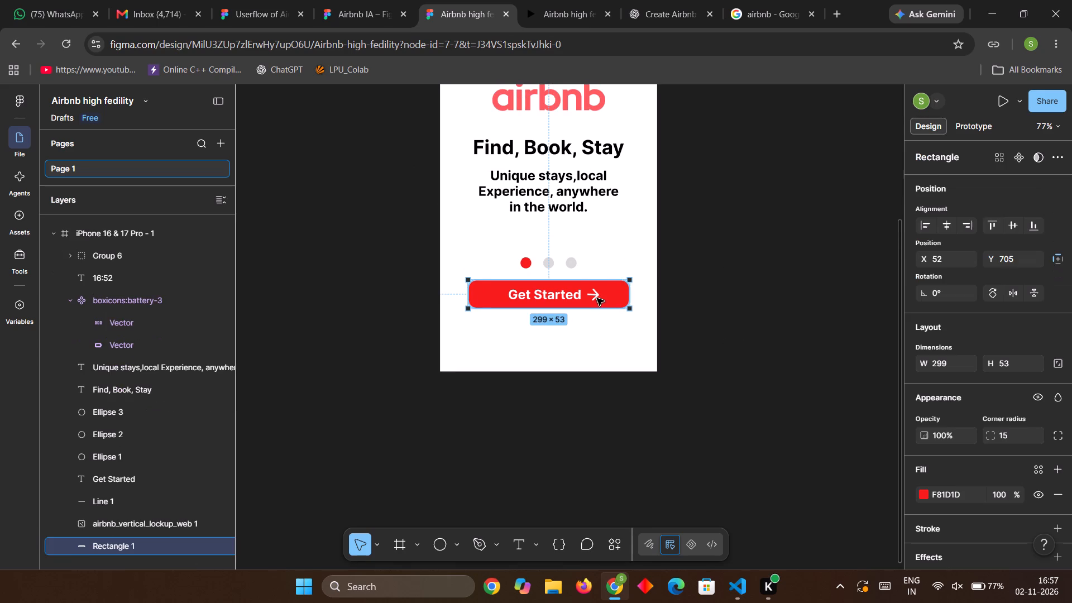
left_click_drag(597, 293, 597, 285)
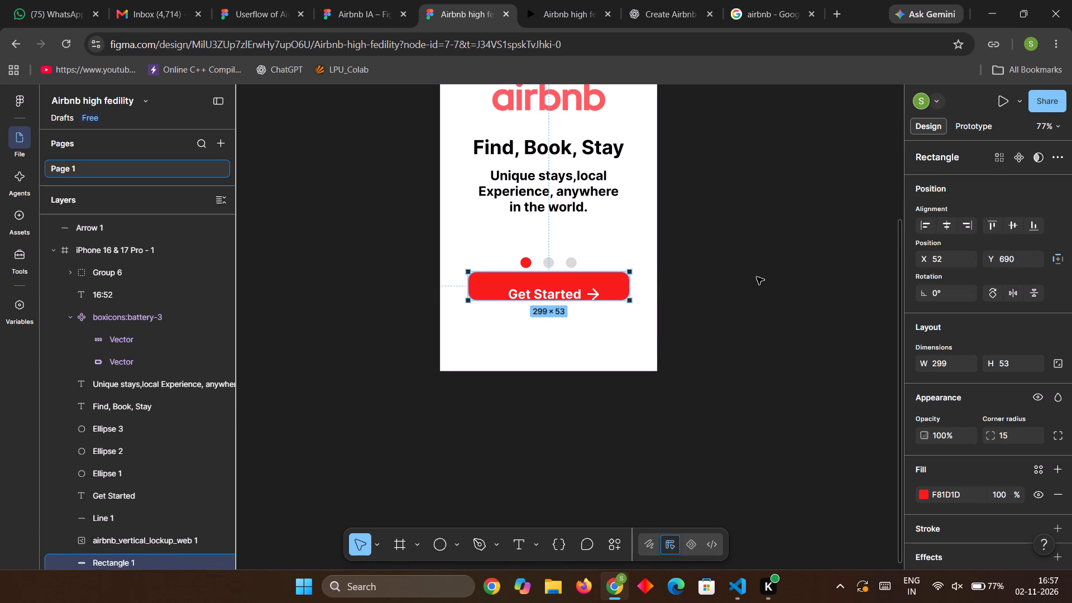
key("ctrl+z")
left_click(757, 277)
Examine the Get Started button's arrow in the design and compare it with the prototype preview.
scroll(760, 301, "up", 4)
scroll(760, 301, "down", 6, "ctrl")
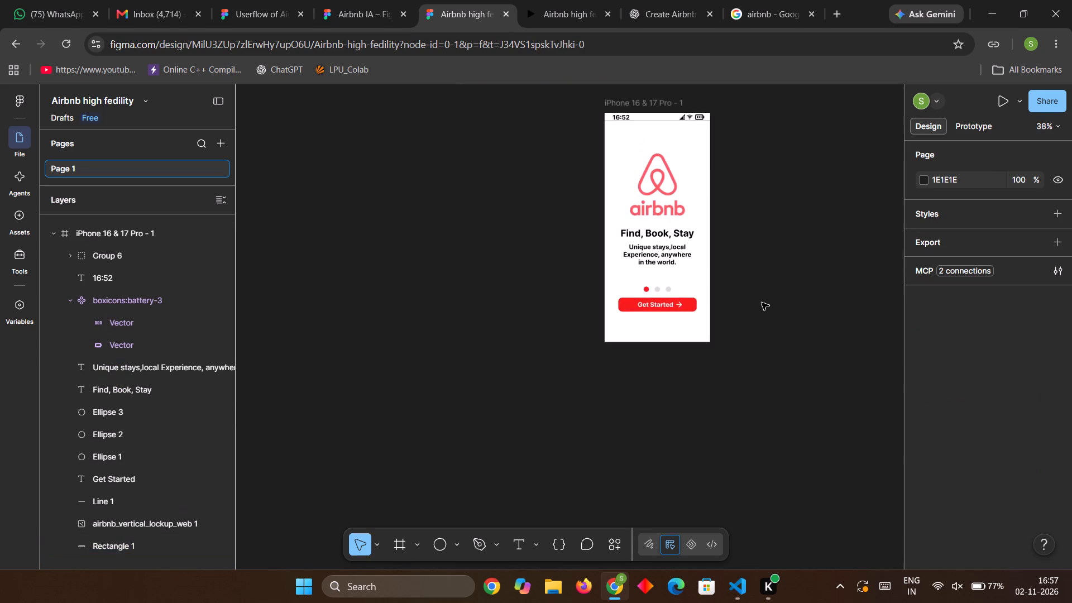
scroll(762, 303, "up", 9)
scroll(714, 434, "down", 6)
scroll(721, 413, "up", 6, "ctrl")
scroll(721, 413, "down", 3)
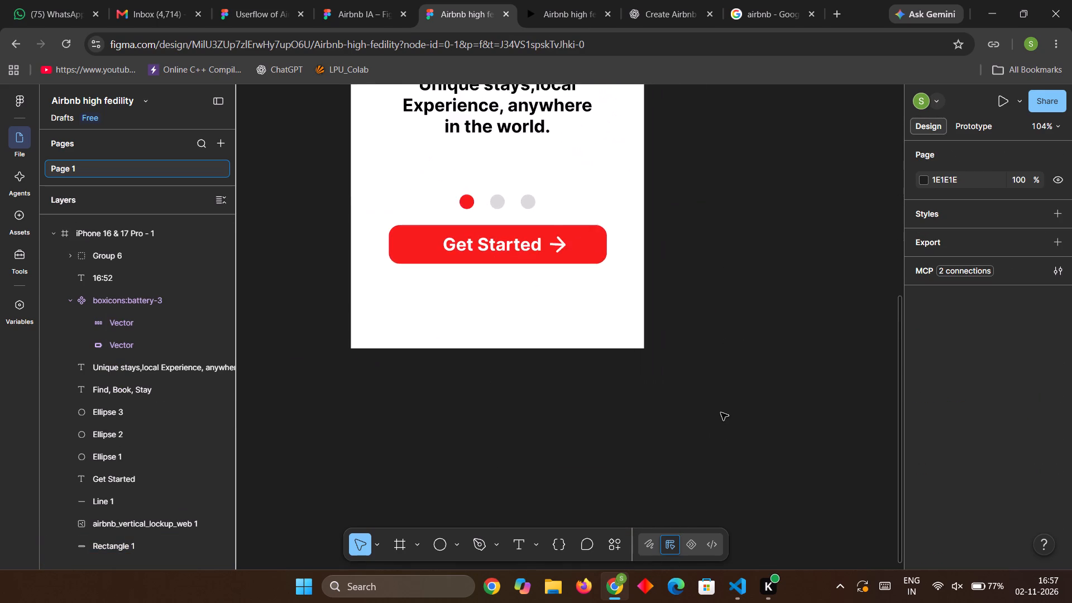
scroll(723, 411, "down", 3, "ctrl")
scroll(729, 408, "up", 6)
left_click(598, 357)
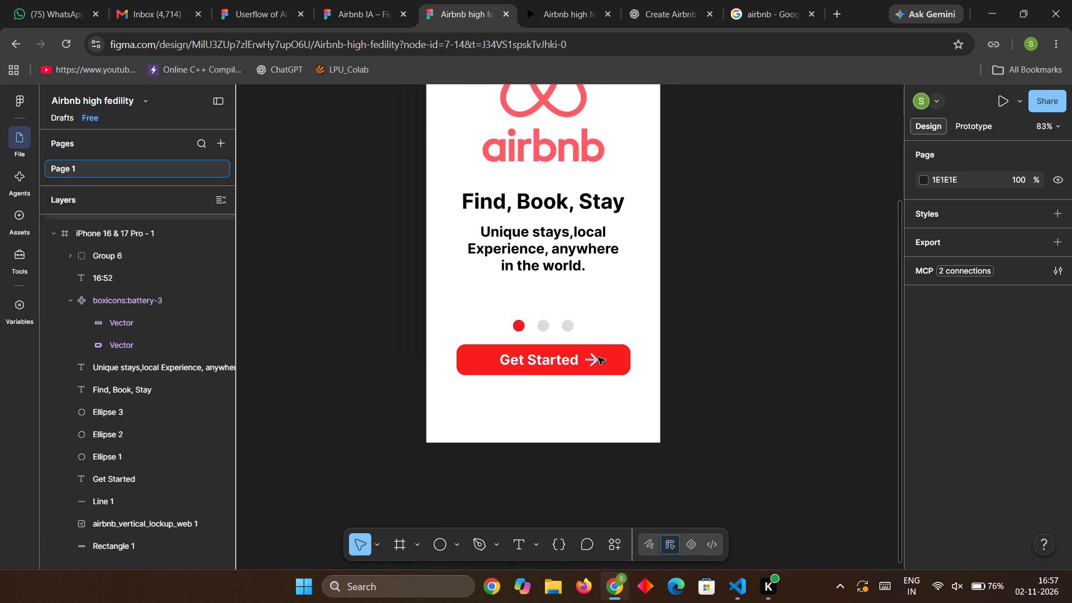
left_click(561, 0)
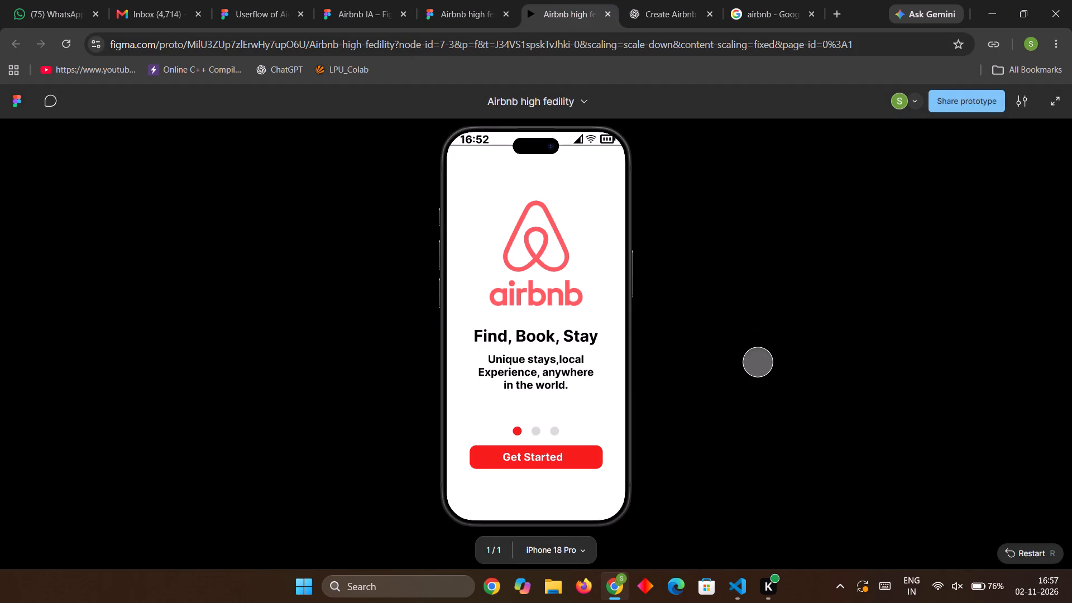